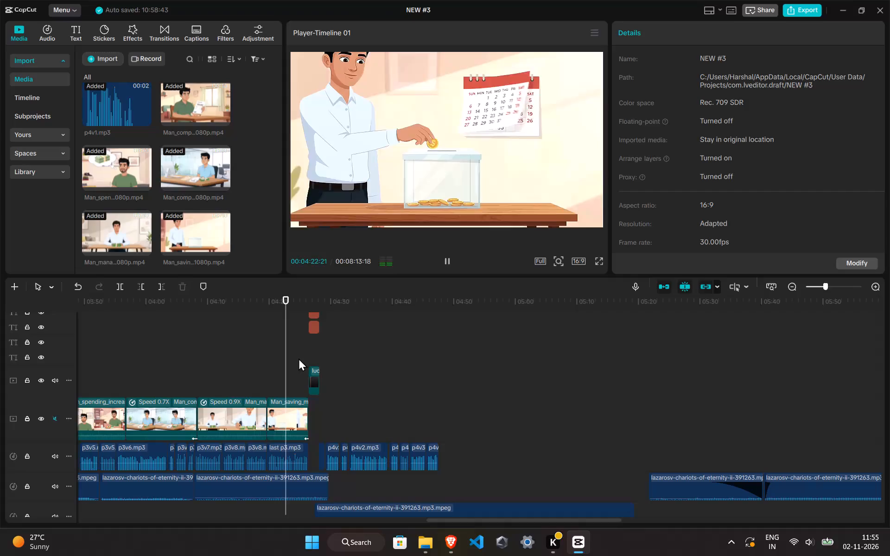
# Split the FINANCIAL EDUCATION title, the PART-3 title and their background image at 00:04:28:02, just before p4v1.mp3 starts.
pyautogui.press('space')
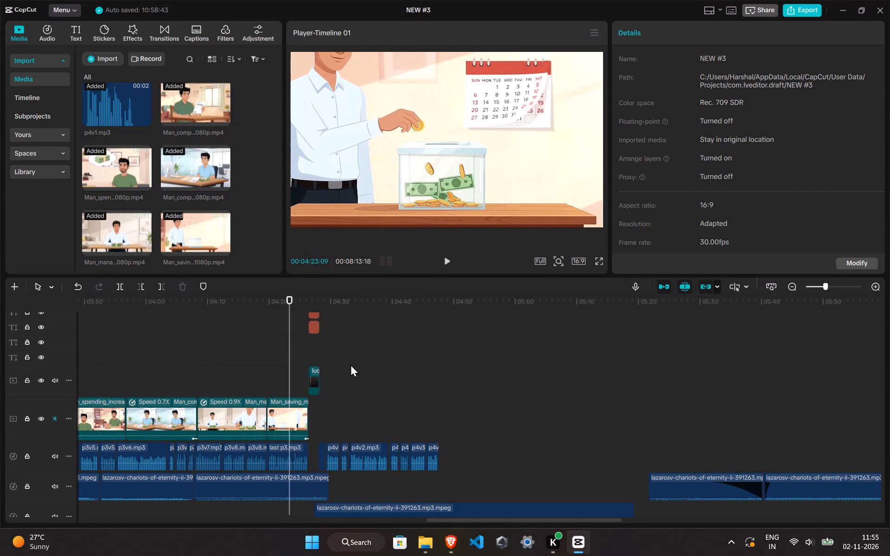
pyautogui.press('space')
pyautogui.scroll(1, 388, 382)
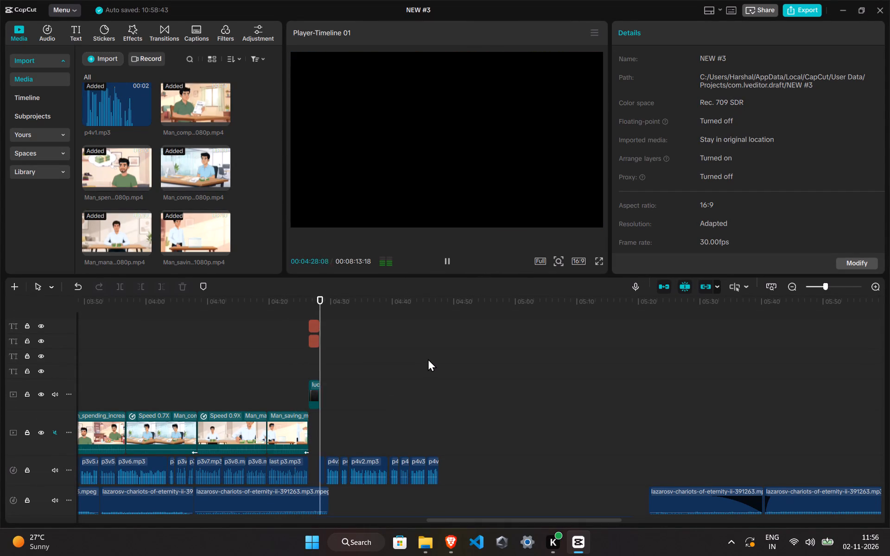
pyautogui.scroll(6, 329, 431)
pyautogui.keyDown('ctrl'); pyautogui.scroll(6, 329, 431); pyautogui.keyUp('ctrl')
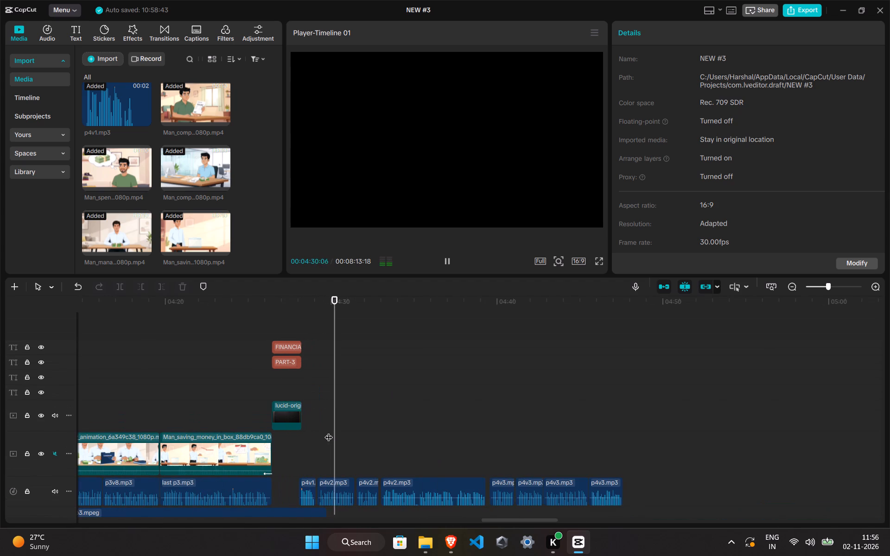
pyautogui.click(299, 429)
pyautogui.keyDown('ctrl'); pyautogui.scroll(3, 298, 429); pyautogui.keyUp('ctrl')
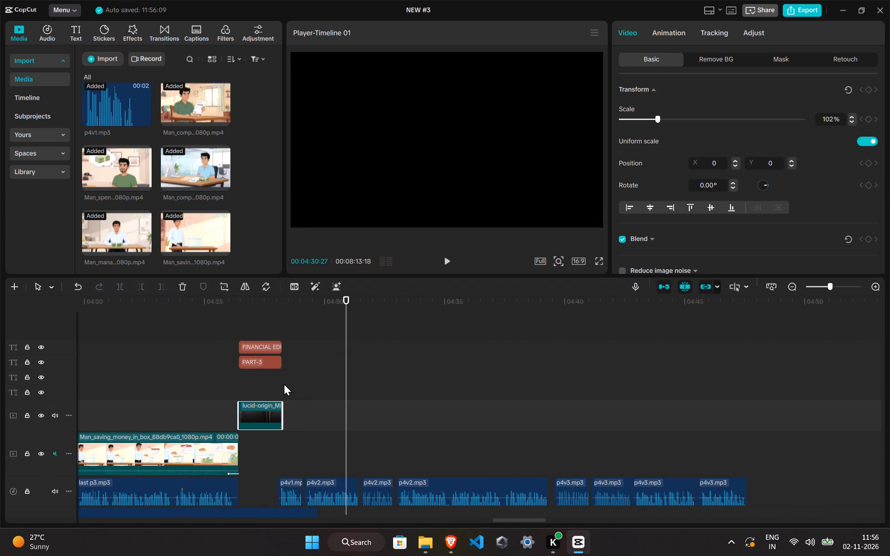
pyautogui.keyDown('ctrl'); pyautogui.doubleClick(284, 383); pyautogui.keyUp('ctrl')
pyautogui.keyDown('ctrl'); pyautogui.scroll(20, 284, 383); pyautogui.keyUp('ctrl')
pyautogui.keyDown('ctrl'); pyautogui.scroll(5, 284, 383); pyautogui.keyUp('ctrl')
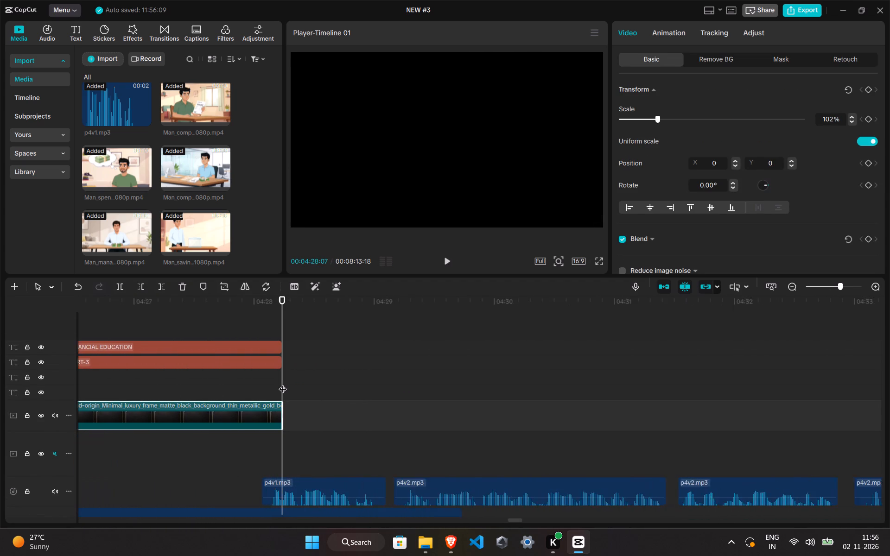
pyautogui.keyDown('ctrl'); pyautogui.scroll(3, 283, 383); pyautogui.keyUp('ctrl')
pyautogui.keyDown('ctrl'); pyautogui.click(257, 384); pyautogui.keyUp('ctrl')
pyautogui.doubleClick(257, 384)
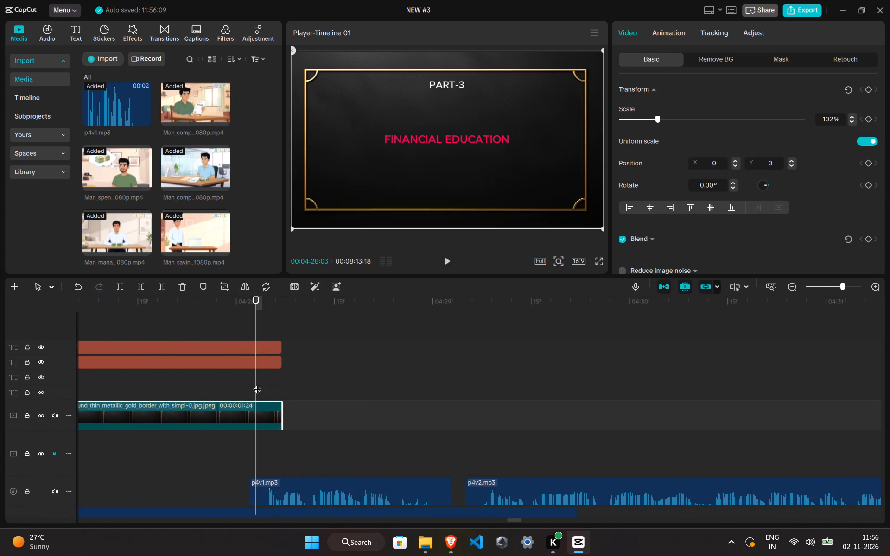
pyautogui.doubleClick(254, 384)
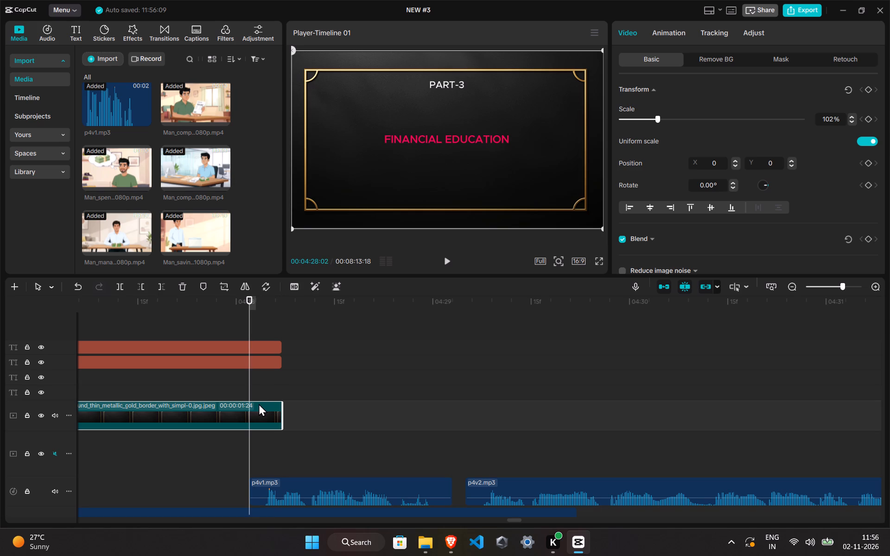
pyautogui.click(259, 404)
pyautogui.keyDown('ctrl'); pyautogui.click(258, 411); pyautogui.keyUp('ctrl')
pyautogui.keyDown('ctrl'); pyautogui.click(260, 359); pyautogui.keyUp('ctrl')
pyautogui.keyDown('ctrl'); pyautogui.click(260, 350); pyautogui.keyUp('ctrl')
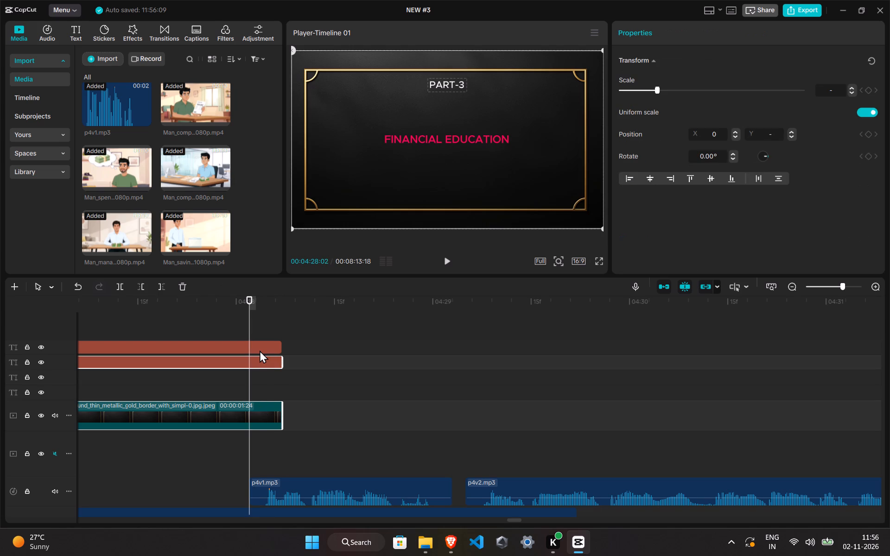
pyautogui.hotkey('ctrl', 'b')
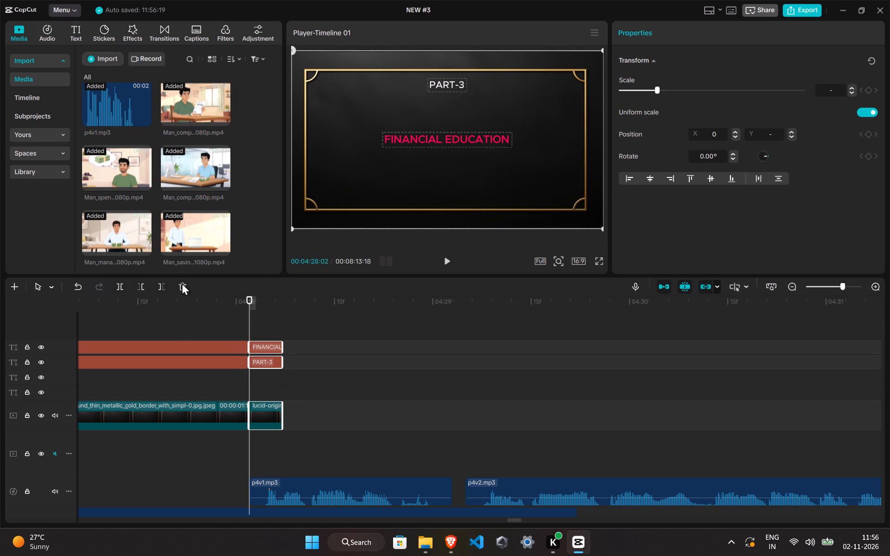
# Delete the short split-off ends of the two PART-3 card titles and background image, and play back the cut.
pyautogui.click(188, 283)
pyautogui.click(191, 334)
pyautogui.press('space')
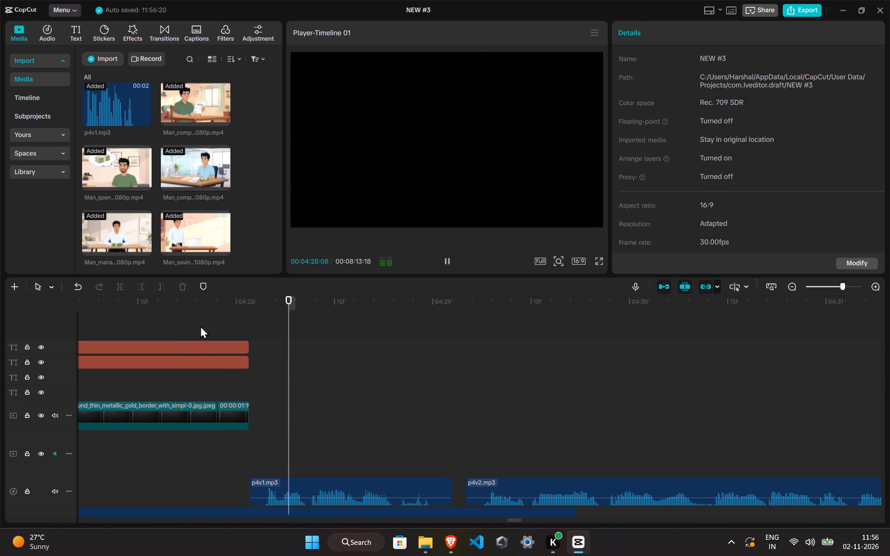
pyautogui.keyDown('ctrl'); pyautogui.scroll(-19, 336, 375); pyautogui.keyUp('ctrl')
pyautogui.click(368, 317)
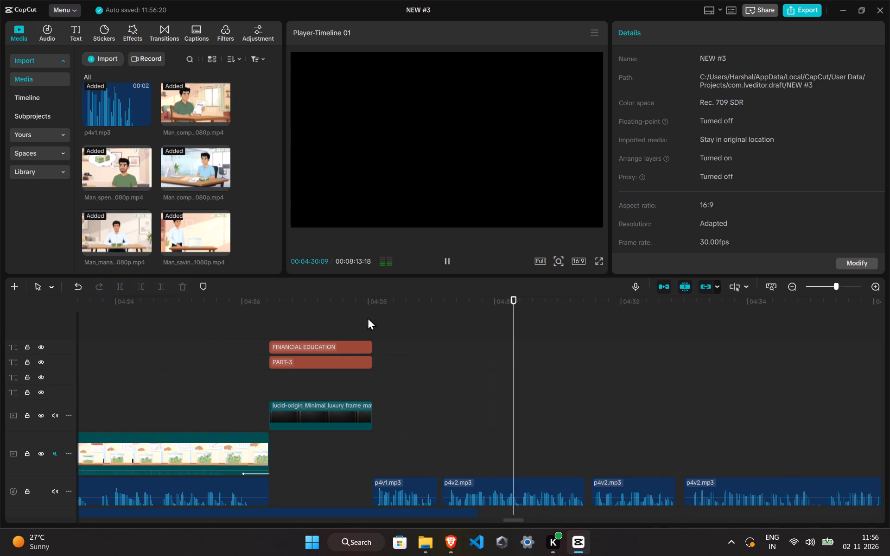
pyautogui.press('space')
pyautogui.click(373, 325)
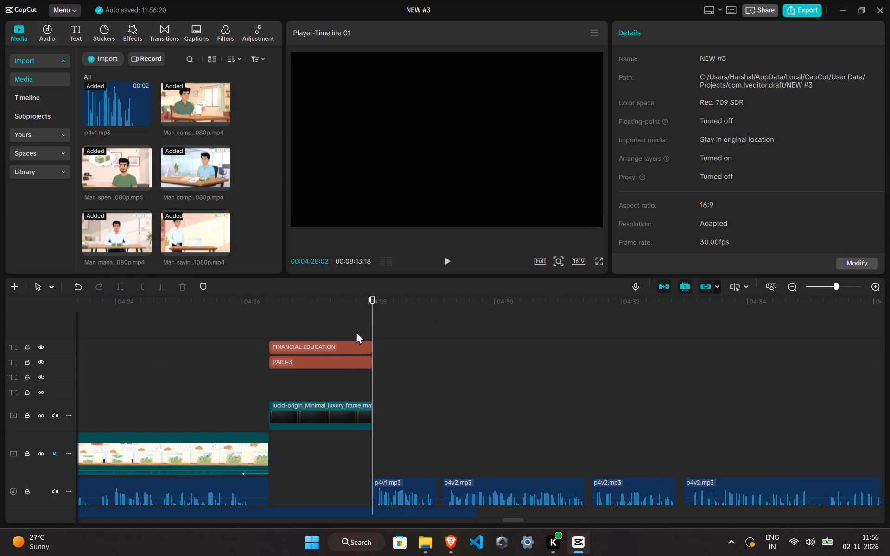
# Slightly enlarge the background image of the PART-2 SALARY ILLUSION title card so it extends past the frame edges.
pyautogui.doubleClick(220, 395)
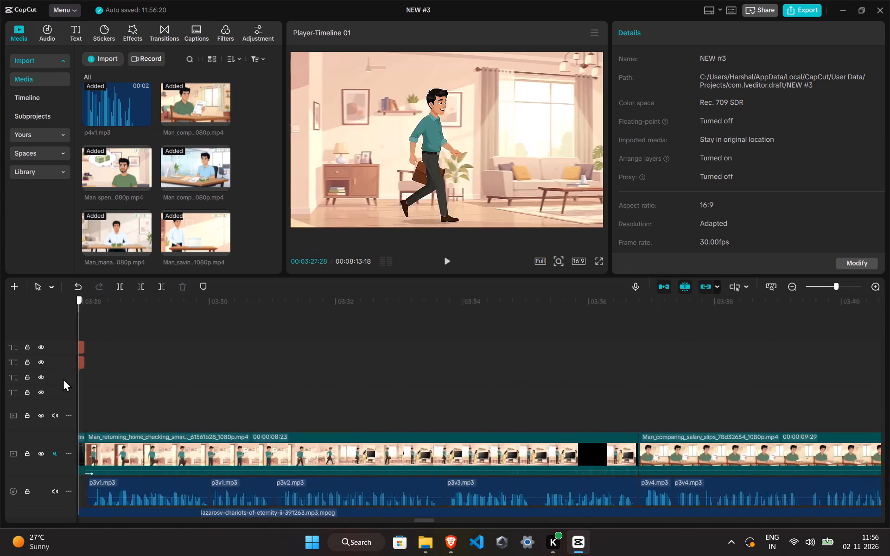
pyautogui.click(783, 393)
pyautogui.click(794, 401)
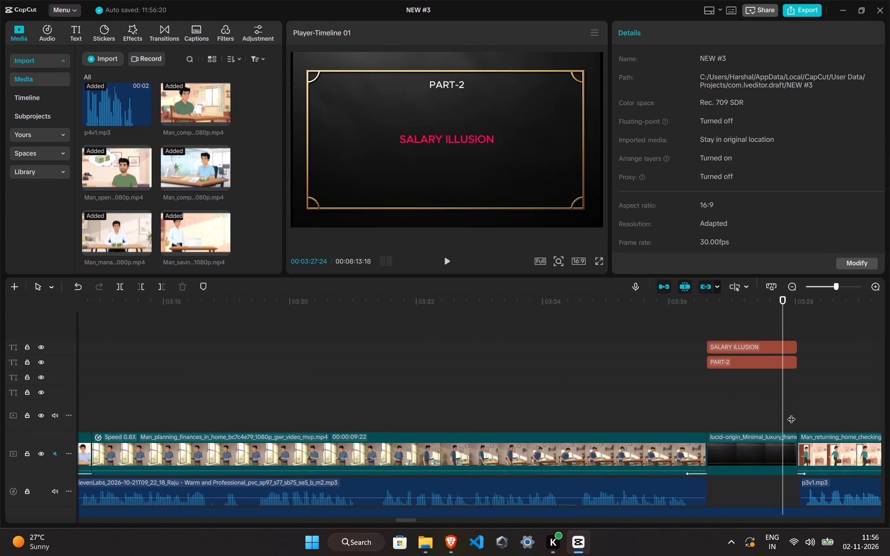
pyautogui.click(785, 449)
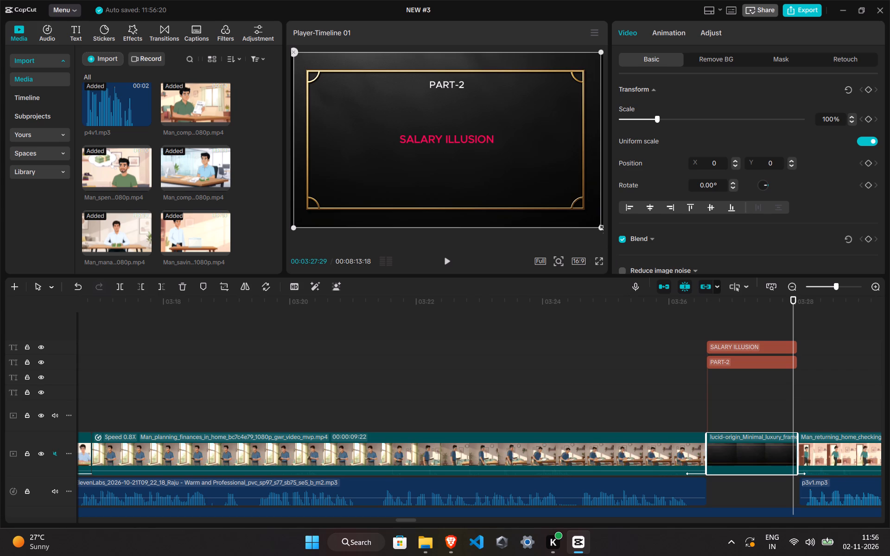
pyautogui.moveTo(601, 227); pyautogui.dragTo(605, 229)
# Slightly enlarge the background image of the PART-1 WHAT IS MIDDLE CLASS TRAP title card so it extends past the frame edges.
pyautogui.click(653, 399)
pyautogui.moveTo(653, 399); pyautogui.dragTo(0, 432)
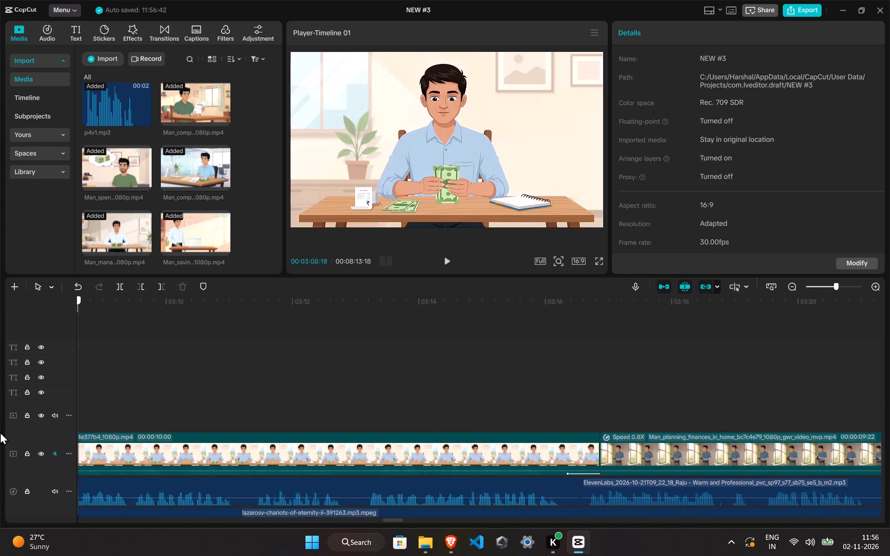
pyautogui.moveTo(0, 432); pyautogui.dragTo(10, 432)
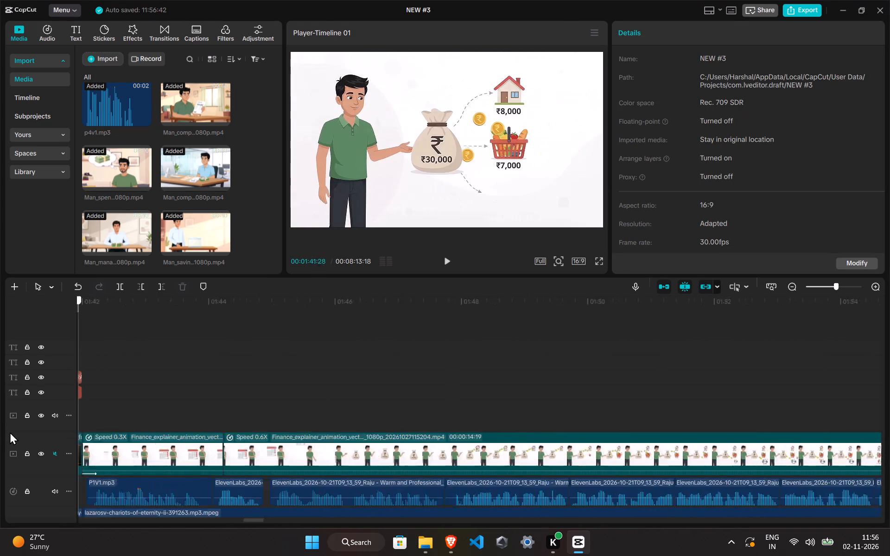
pyautogui.moveTo(10, 432); pyautogui.dragTo(889, 408)
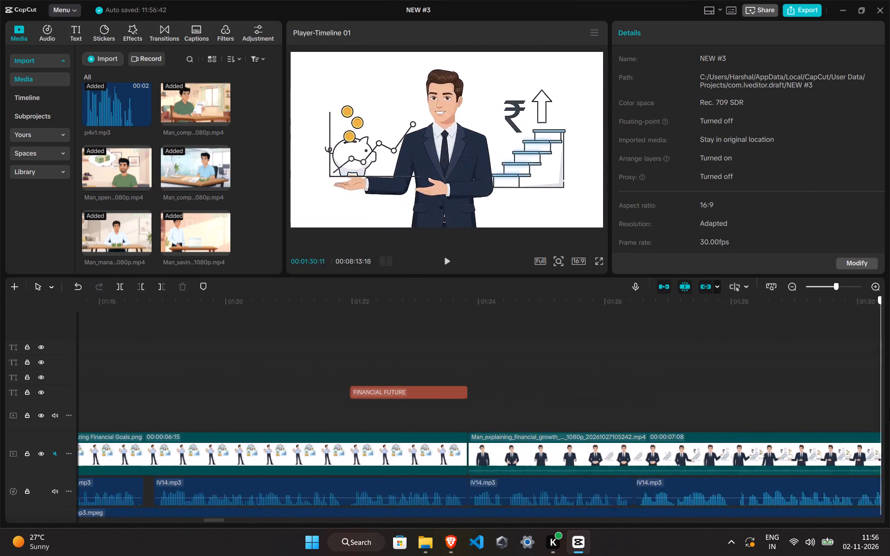
pyautogui.moveTo(889, 408); pyautogui.dragTo(520, 408)
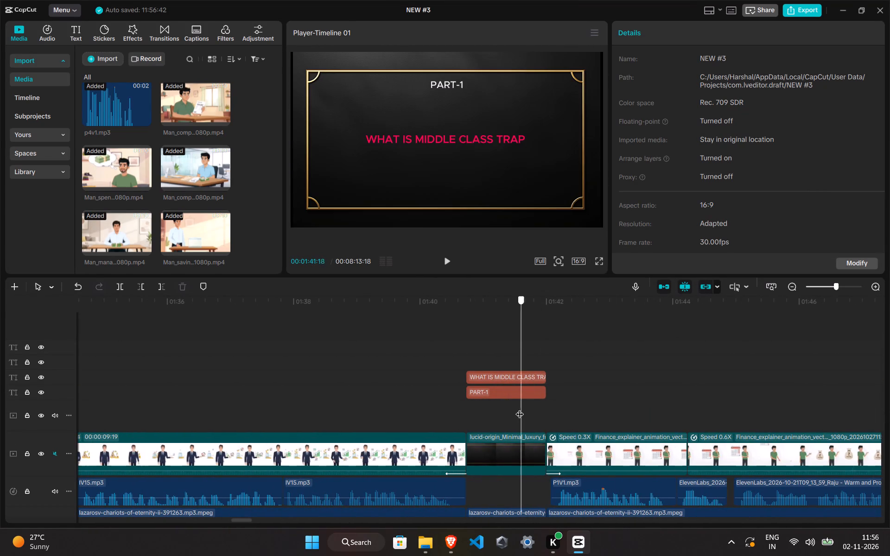
pyautogui.moveTo(520, 408); pyautogui.dragTo(516, 408)
pyautogui.click(522, 465)
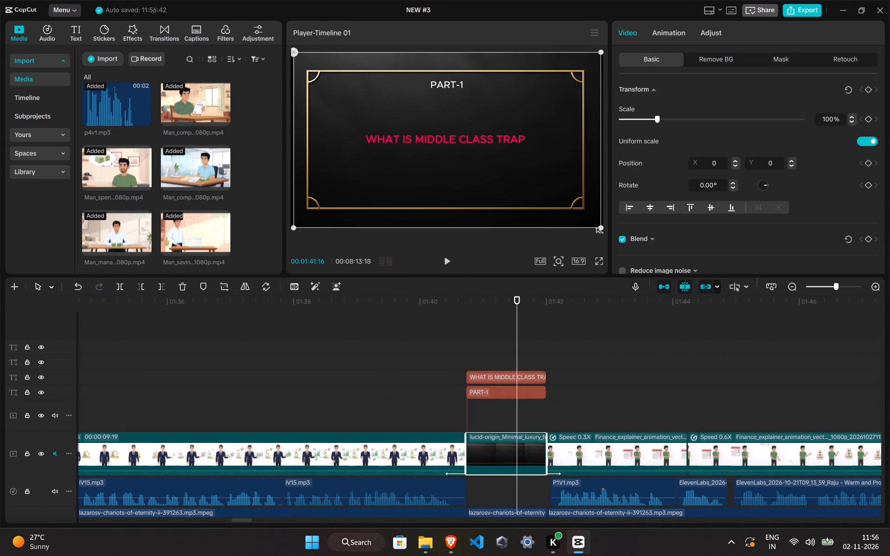
pyautogui.moveTo(599, 228); pyautogui.dragTo(604, 229)
# Play back the PART-1 title card and the following scene, and examine the audio tracks beneath them.
pyautogui.click(417, 376)
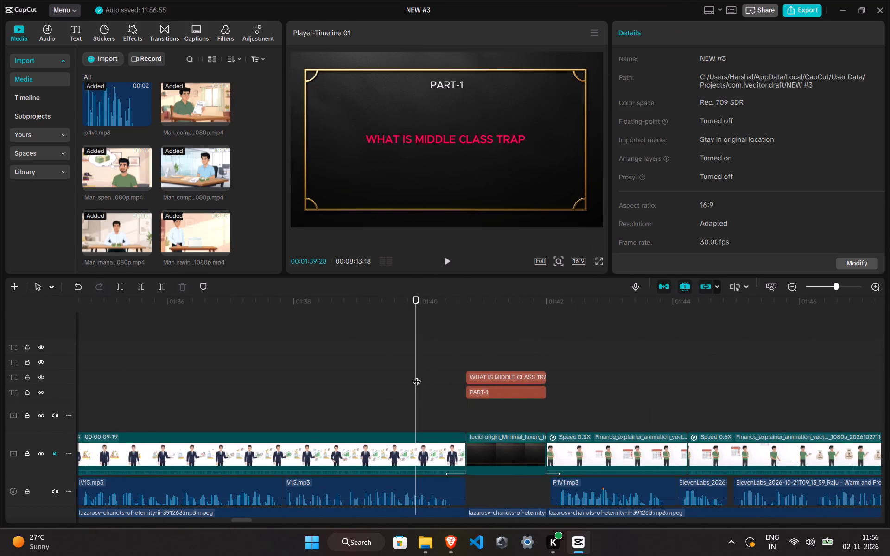
pyautogui.keyDown('ctrl'); pyautogui.scroll(-7, 417, 376); pyautogui.keyUp('ctrl')
pyautogui.press('space')
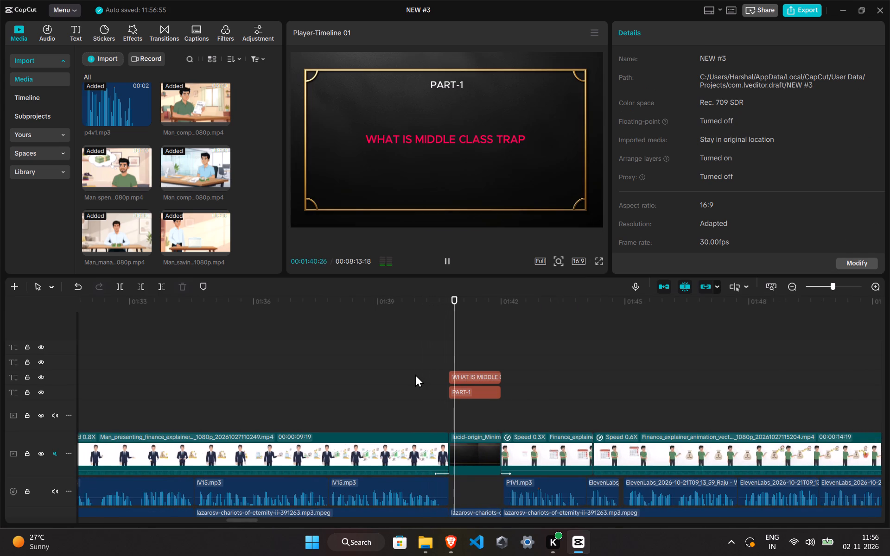
pyautogui.scroll(-4, 415, 376)
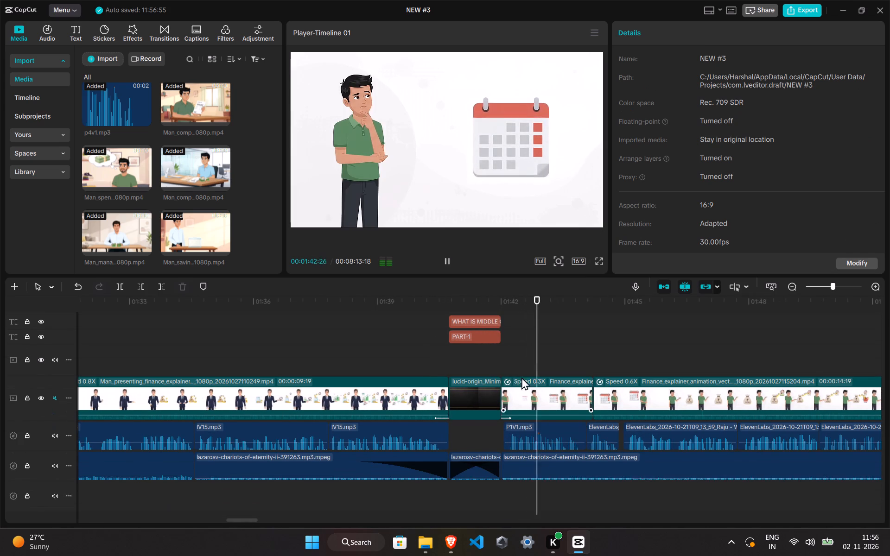
pyautogui.scroll(-3, 530, 375)
pyautogui.scroll(3, 528, 387)
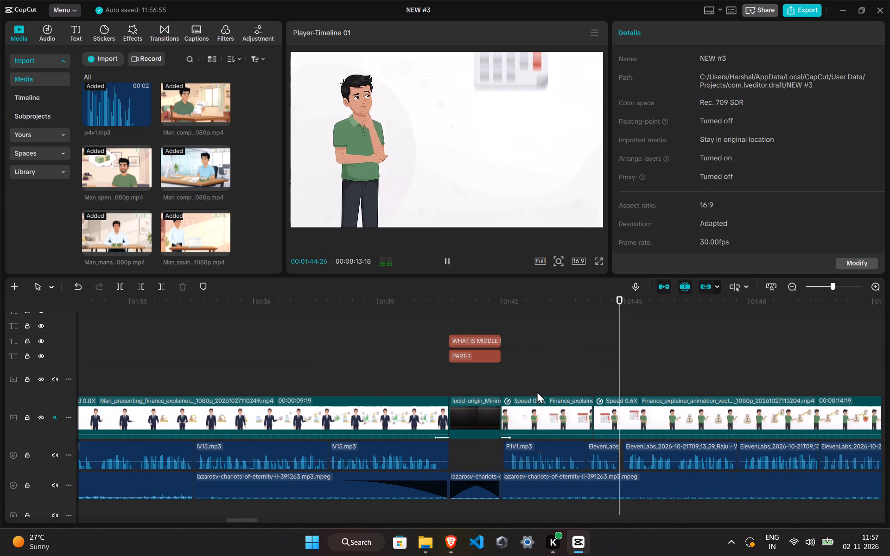
pyautogui.scroll(-7, 531, 391)
pyautogui.keyDown('ctrl'); pyautogui.scroll(-19, 530, 392); pyautogui.keyUp('ctrl')
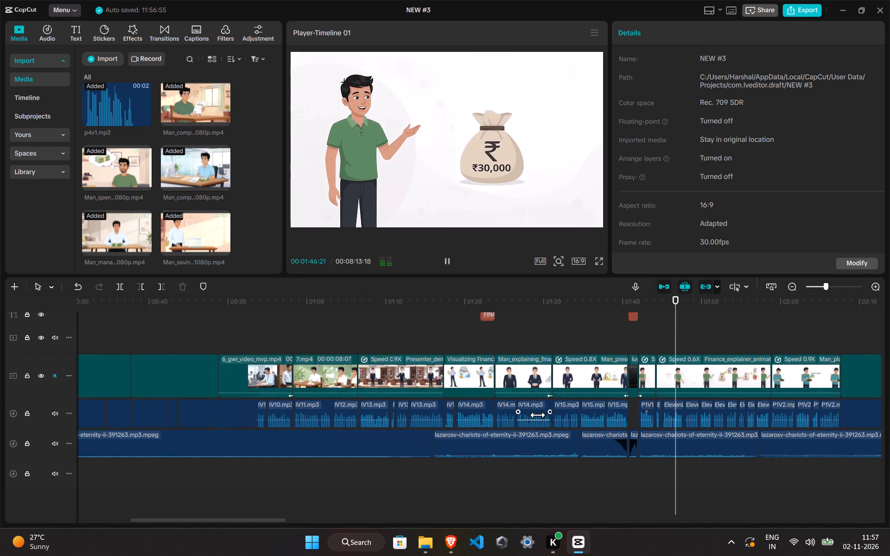
pyautogui.keyDown('ctrl'); pyautogui.scroll(-5, 537, 415); pyautogui.keyUp('ctrl')
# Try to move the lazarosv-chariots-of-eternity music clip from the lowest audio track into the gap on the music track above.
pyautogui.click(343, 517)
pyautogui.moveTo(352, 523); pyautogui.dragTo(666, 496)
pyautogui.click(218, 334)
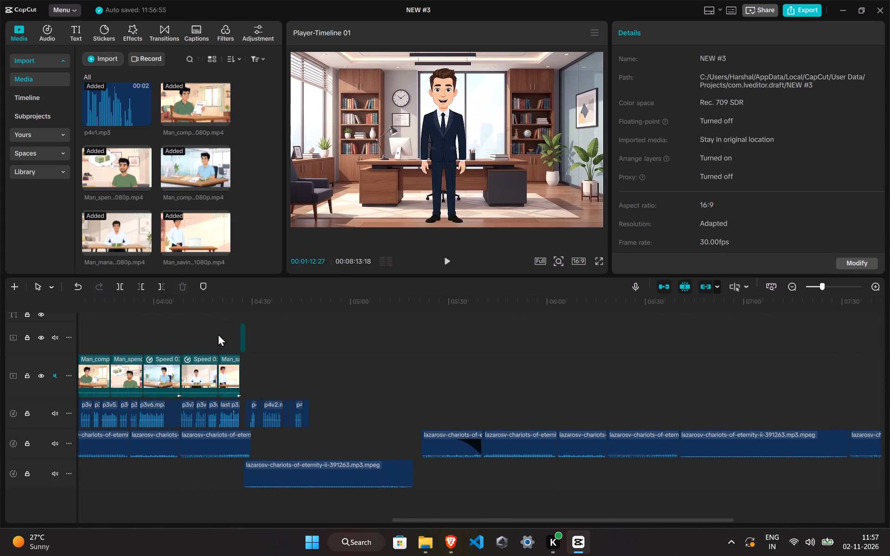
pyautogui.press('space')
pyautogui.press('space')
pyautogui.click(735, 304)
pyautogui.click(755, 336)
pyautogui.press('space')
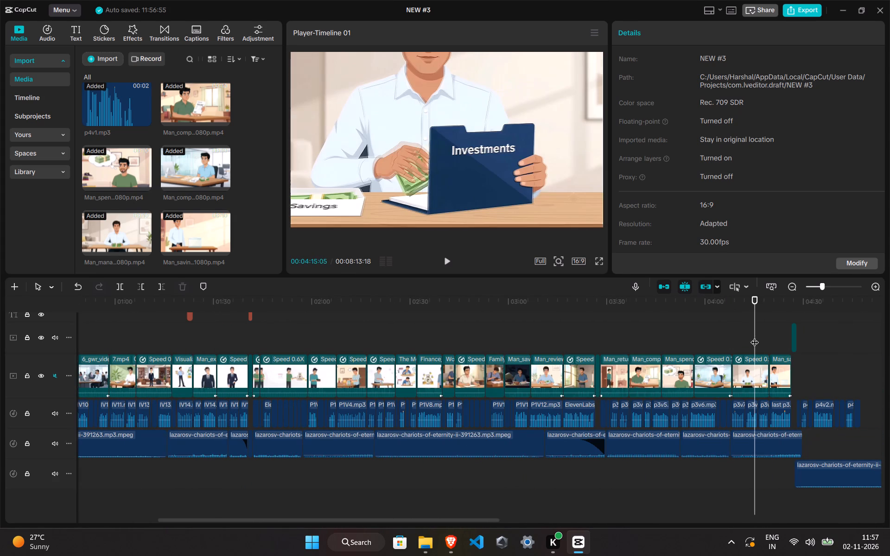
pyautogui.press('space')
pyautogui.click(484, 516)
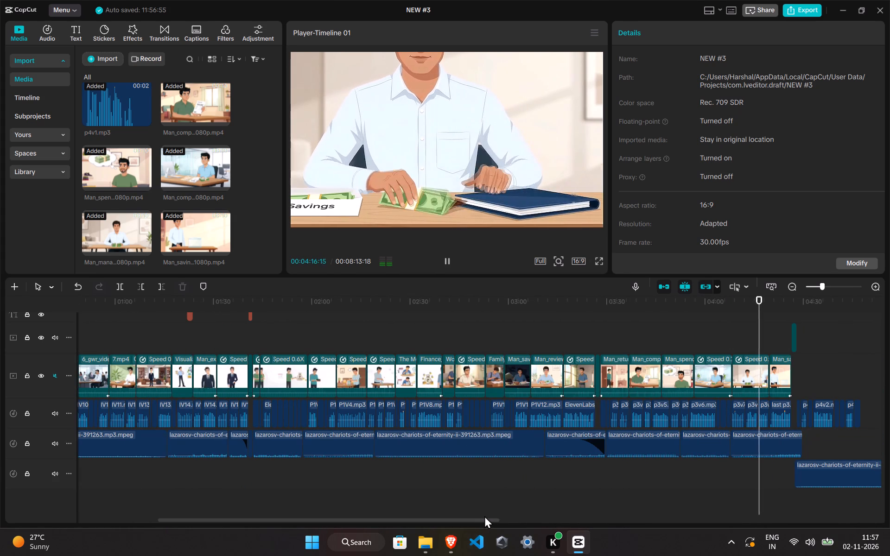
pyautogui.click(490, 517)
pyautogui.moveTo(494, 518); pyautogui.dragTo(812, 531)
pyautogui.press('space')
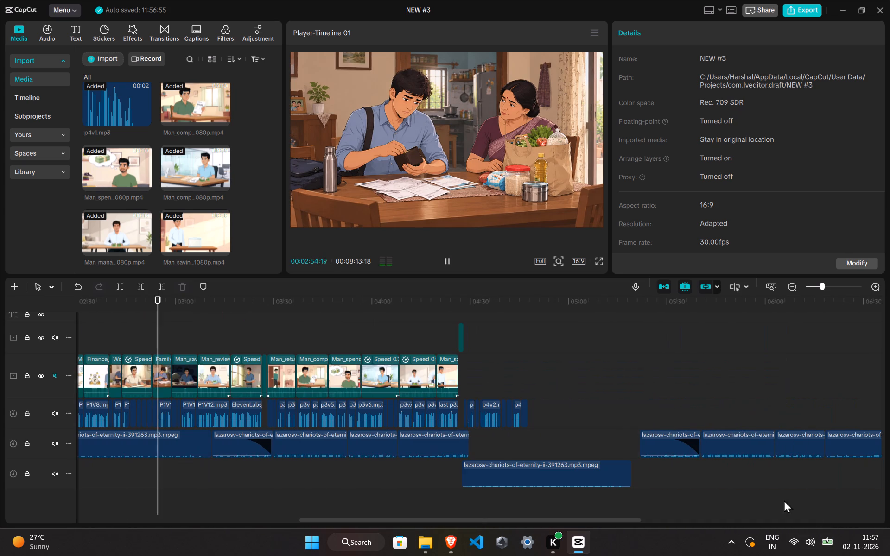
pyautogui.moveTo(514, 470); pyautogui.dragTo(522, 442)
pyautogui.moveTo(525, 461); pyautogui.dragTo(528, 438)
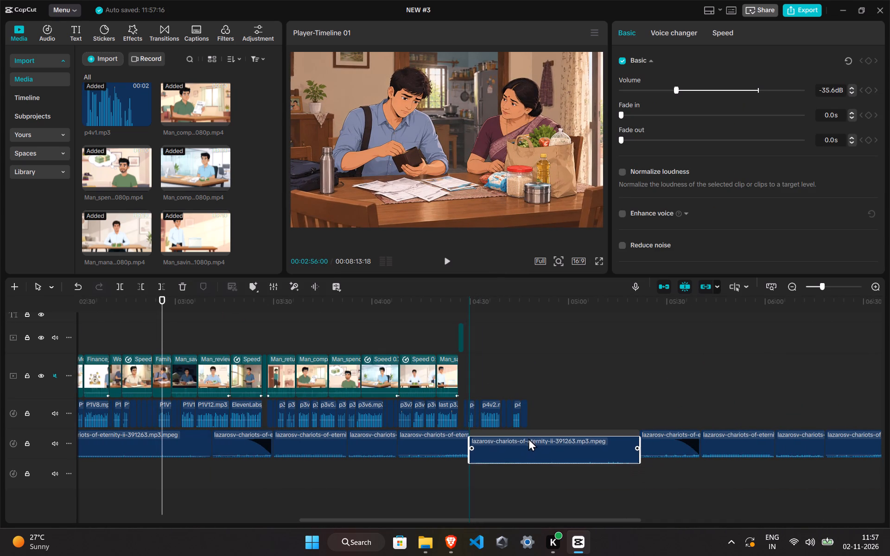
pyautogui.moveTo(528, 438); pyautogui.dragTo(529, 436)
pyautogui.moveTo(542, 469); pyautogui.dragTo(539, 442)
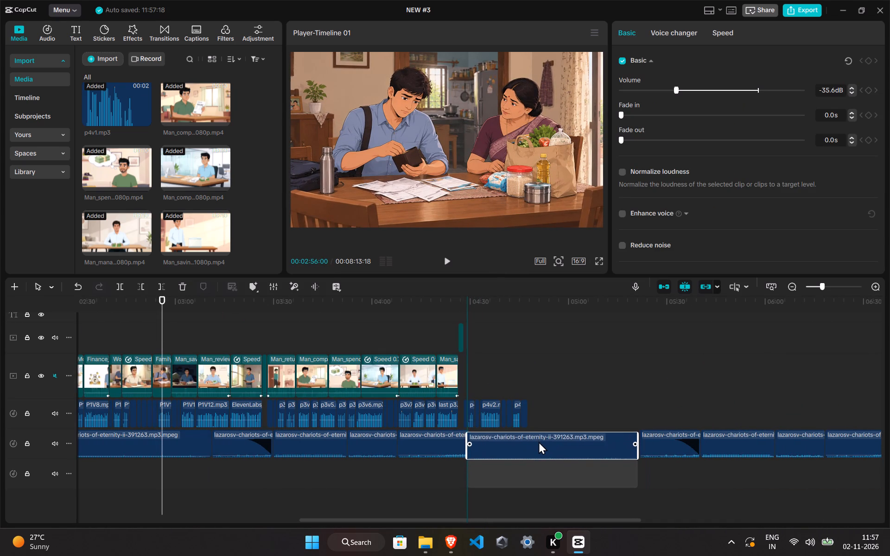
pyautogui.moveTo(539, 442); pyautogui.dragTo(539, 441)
# Move the lazarosv-chariots-of-eternity clip up into the gap between the neighbouring music clips, from about 04:30 to 05:20, and start playback.
pyautogui.keyDown('ctrl'); pyautogui.scroll(10, 545, 474); pyautogui.keyUp('ctrl')
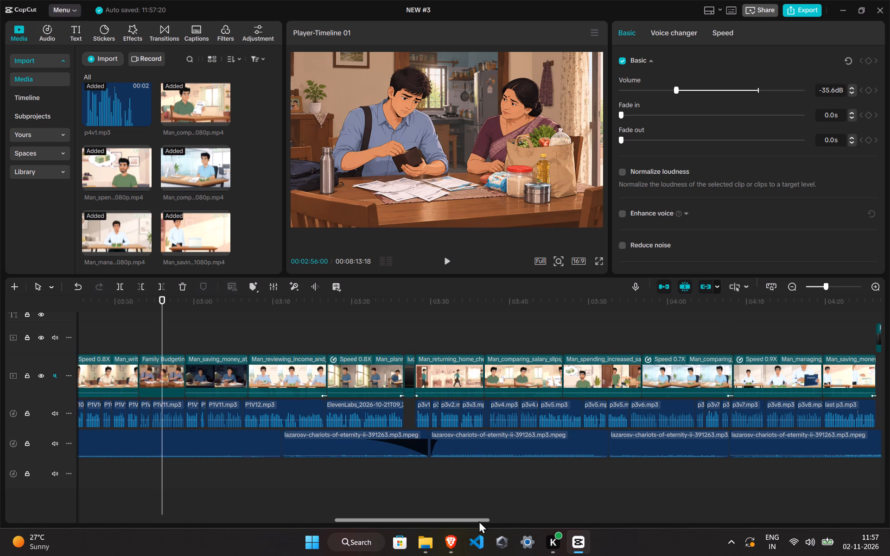
pyautogui.moveTo(479, 521); pyautogui.dragTo(601, 526)
pyautogui.moveTo(584, 467); pyautogui.dragTo(578, 467)
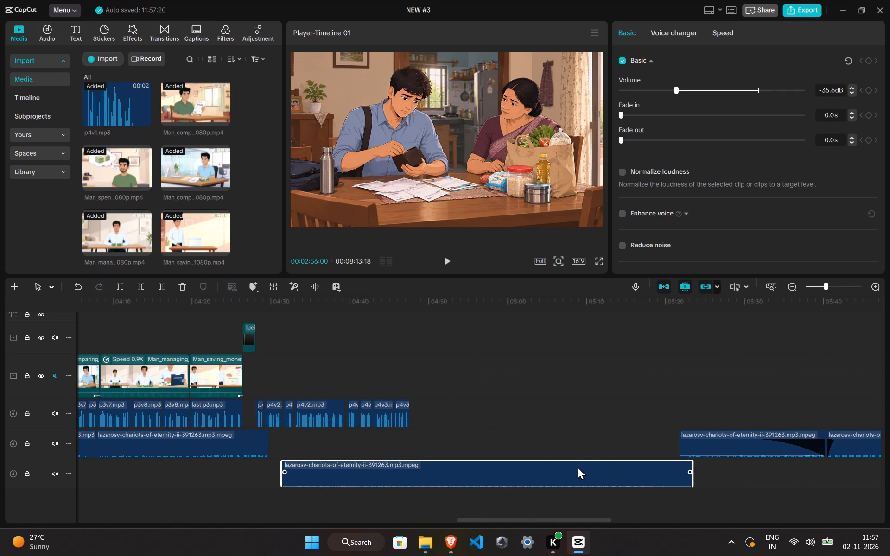
pyautogui.moveTo(578, 467); pyautogui.dragTo(572, 438)
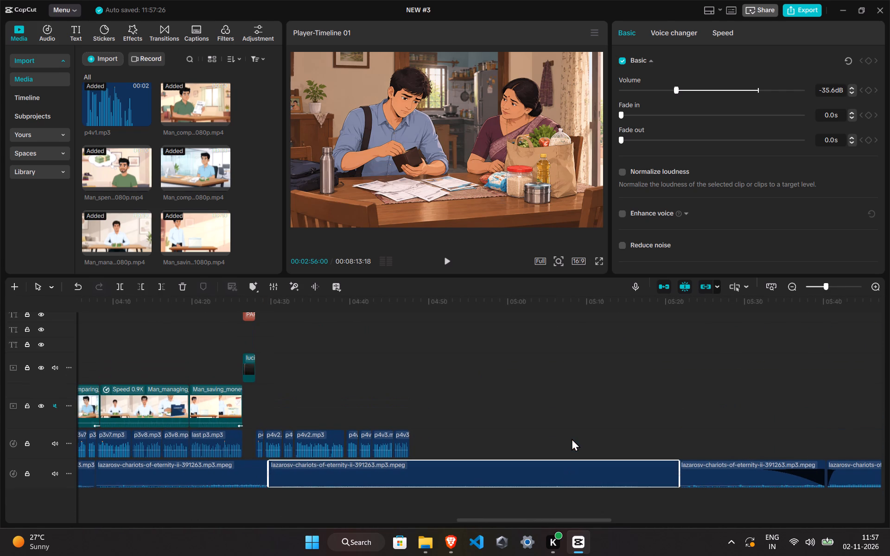
pyautogui.press('space')
pyautogui.keyDown('ctrl'); pyautogui.scroll(-12, 649, 443); pyautogui.keyUp('ctrl')
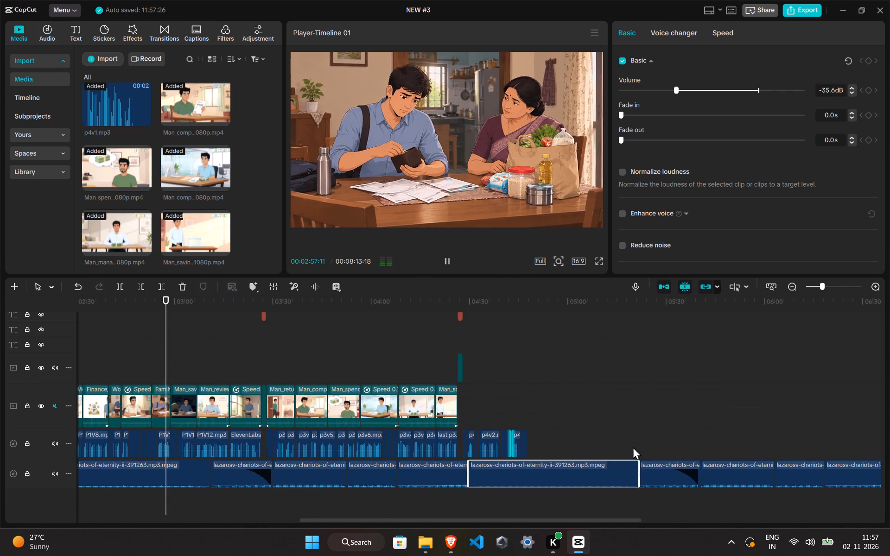
# Play back the PART-3 FINANCIAL EDUCATION title card and examine the narration clips that follow it without video, around 04:27.
pyautogui.click(458, 357)
pyautogui.press('space')
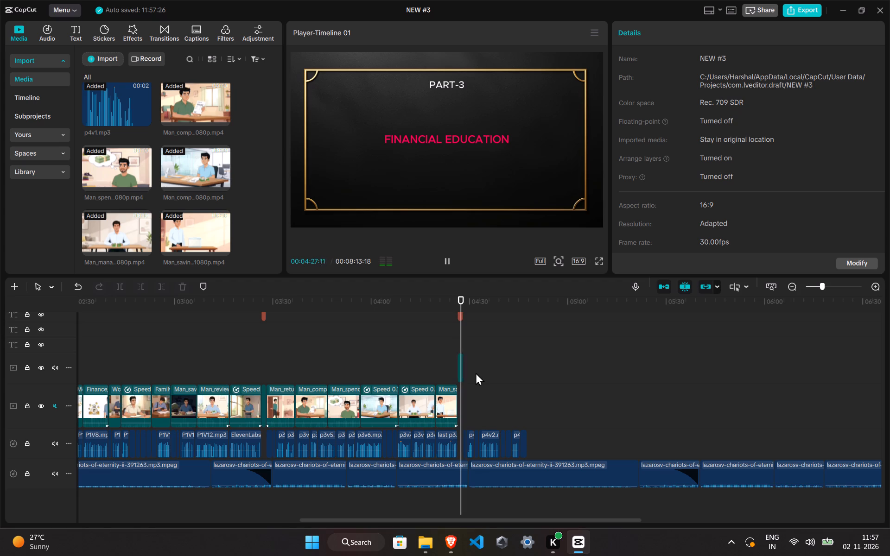
pyautogui.keyDown('ctrl'); pyautogui.scroll(16, 468, 373); pyautogui.keyUp('ctrl')
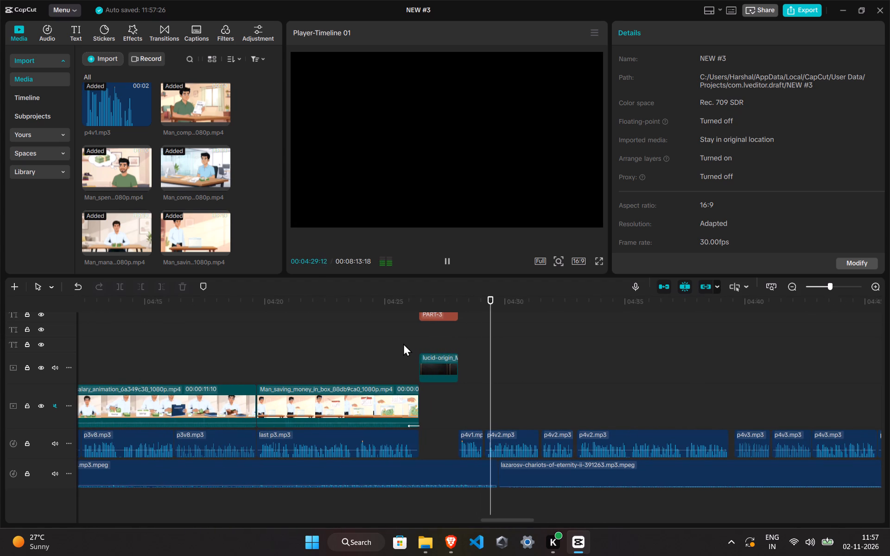
pyautogui.click(454, 341)
pyautogui.click(461, 360)
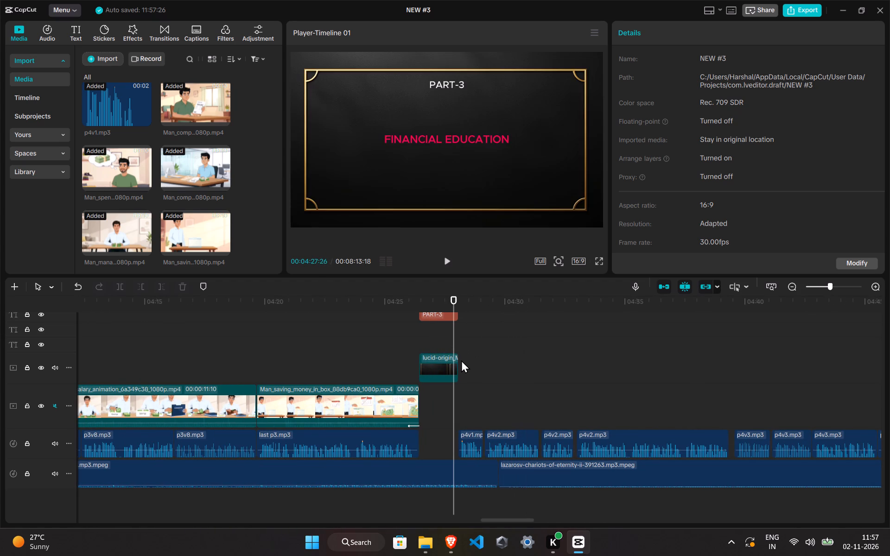
pyautogui.click(444, 550)
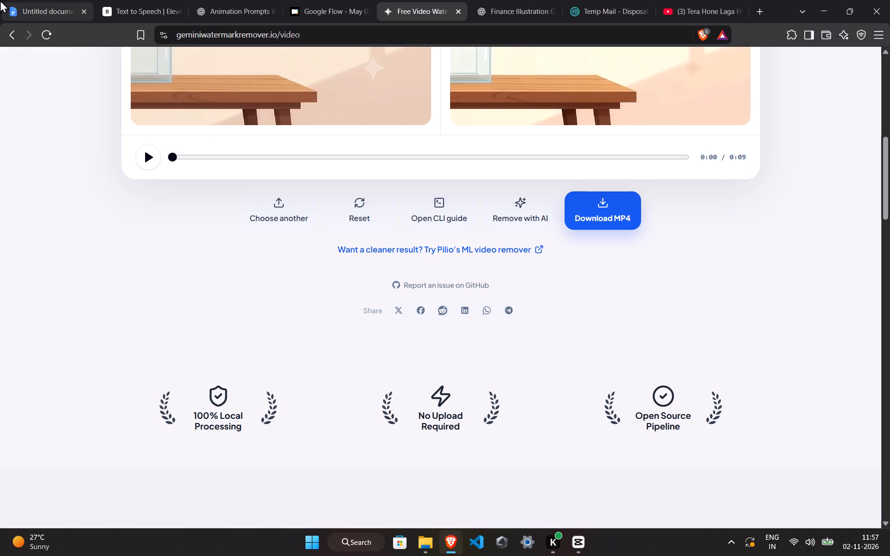
pyautogui.click(0, 0)
pyautogui.moveTo(249, 333); pyautogui.dragTo(603, 354)
pyautogui.click(199, 318)
pyautogui.scroll(9, 243, 318)
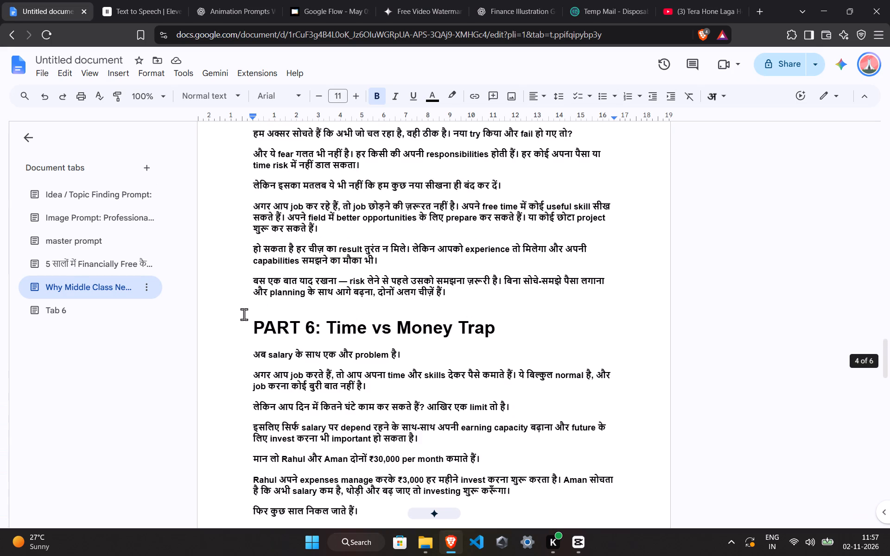
pyautogui.scroll(9, 244, 312)
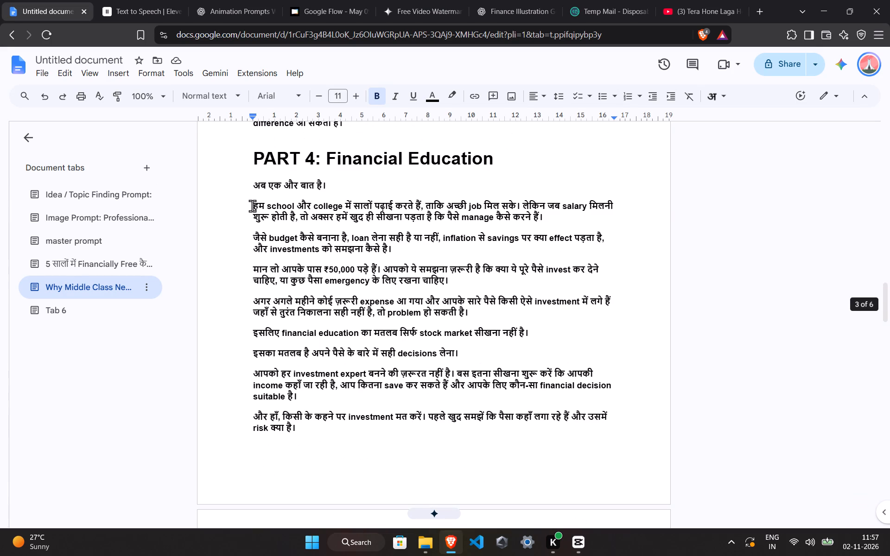
pyautogui.moveTo(250, 202); pyautogui.dragTo(684, 219)
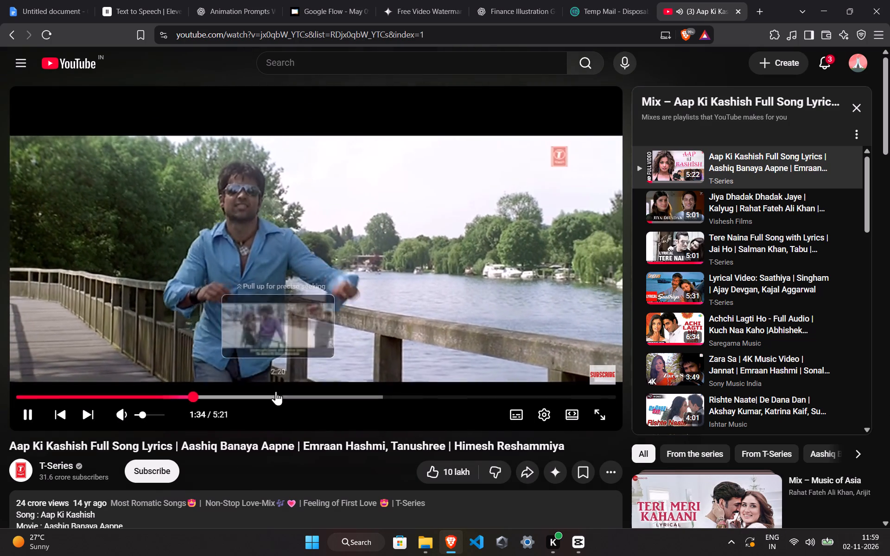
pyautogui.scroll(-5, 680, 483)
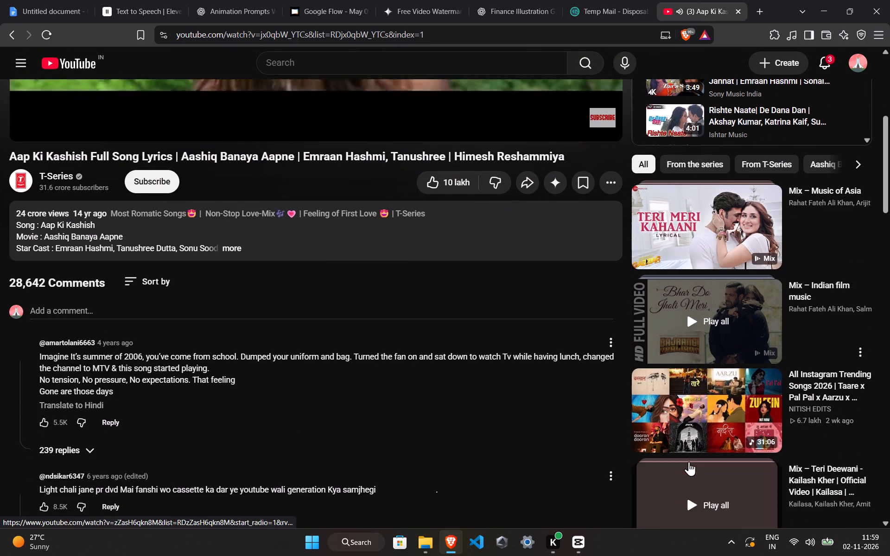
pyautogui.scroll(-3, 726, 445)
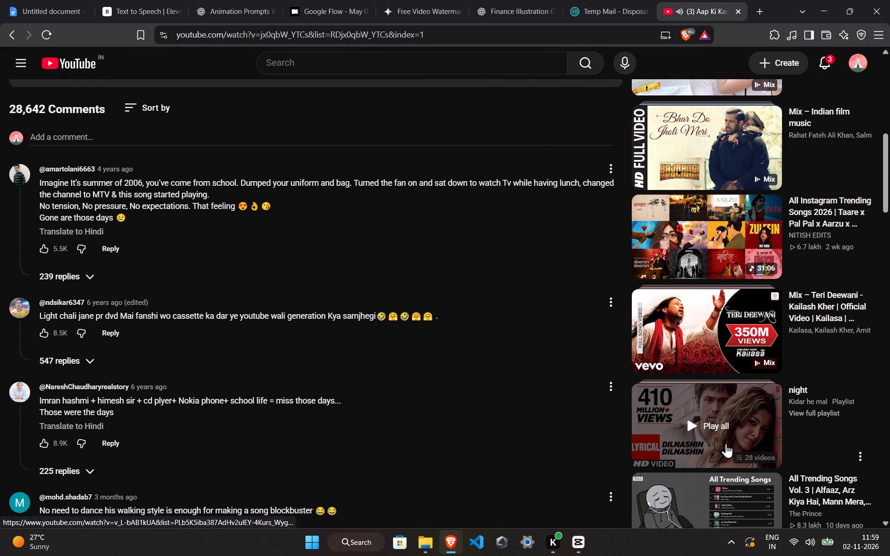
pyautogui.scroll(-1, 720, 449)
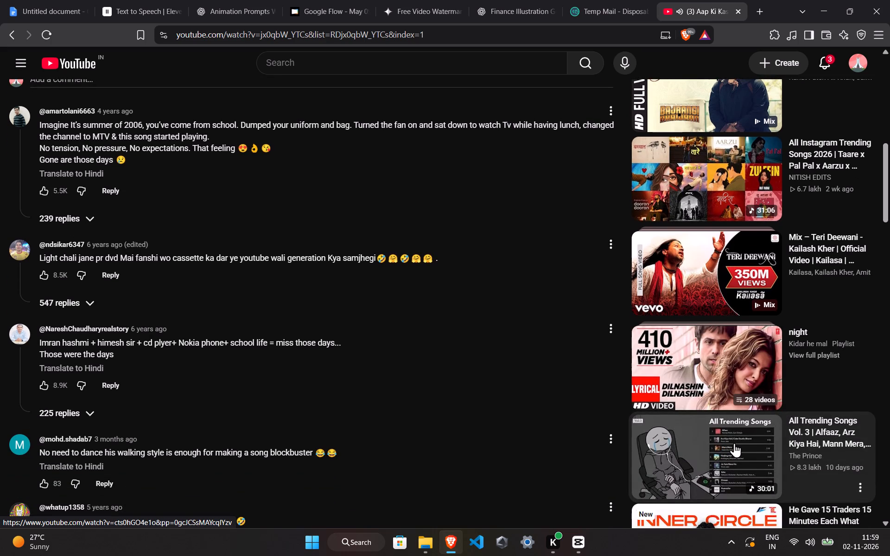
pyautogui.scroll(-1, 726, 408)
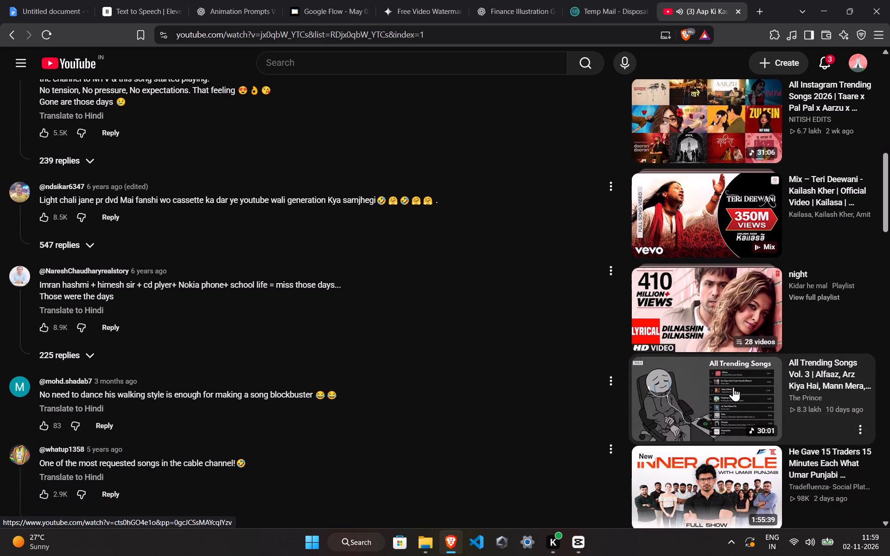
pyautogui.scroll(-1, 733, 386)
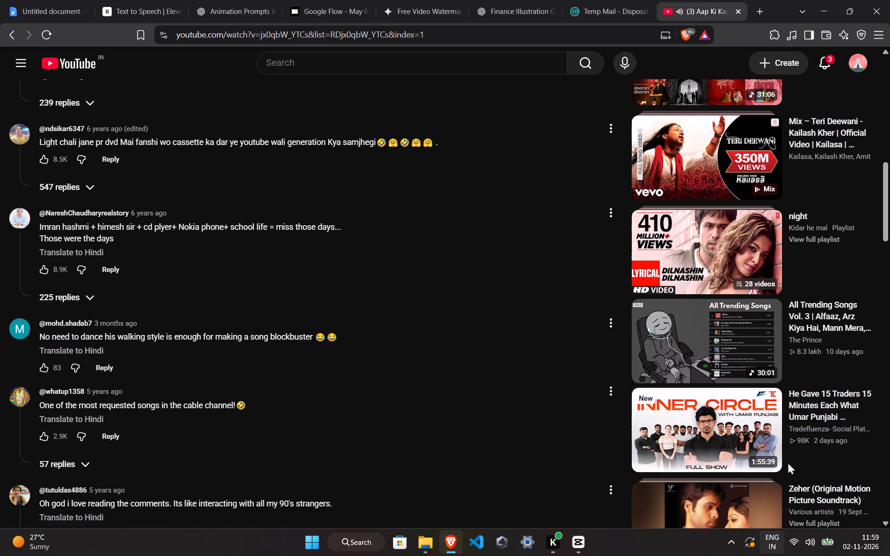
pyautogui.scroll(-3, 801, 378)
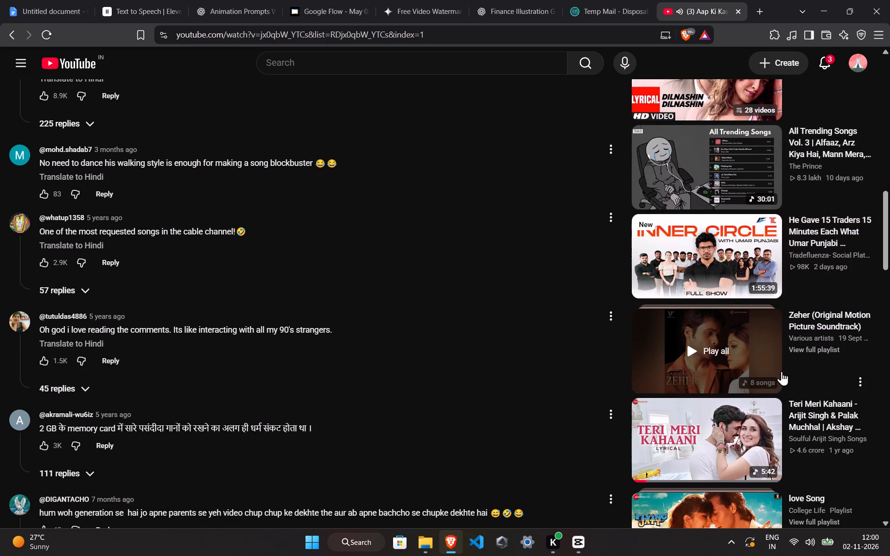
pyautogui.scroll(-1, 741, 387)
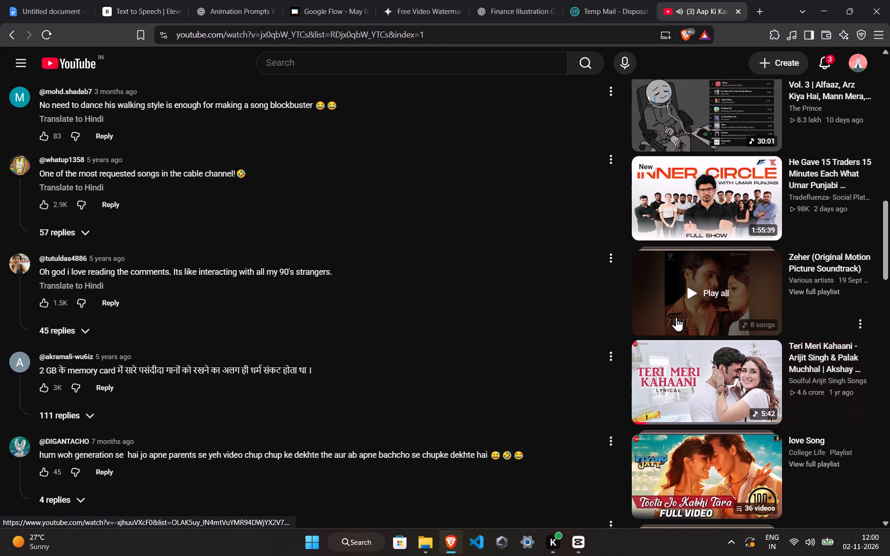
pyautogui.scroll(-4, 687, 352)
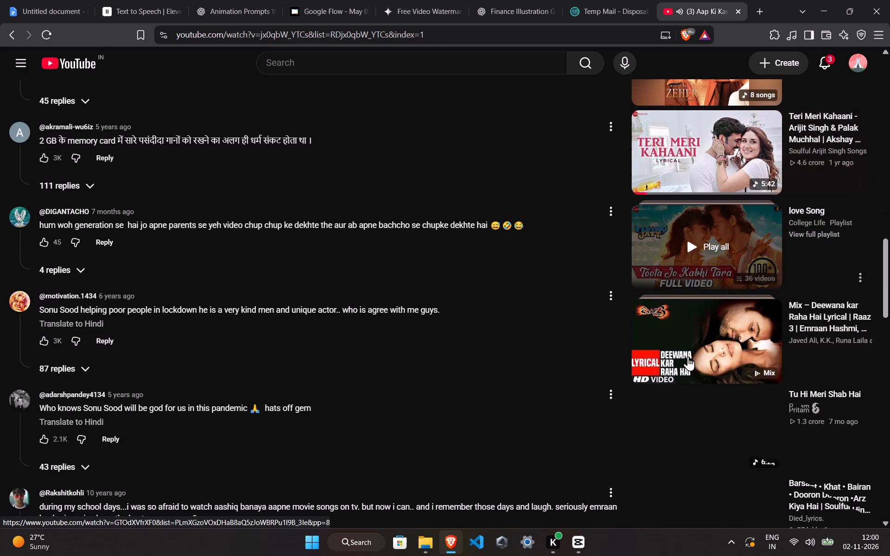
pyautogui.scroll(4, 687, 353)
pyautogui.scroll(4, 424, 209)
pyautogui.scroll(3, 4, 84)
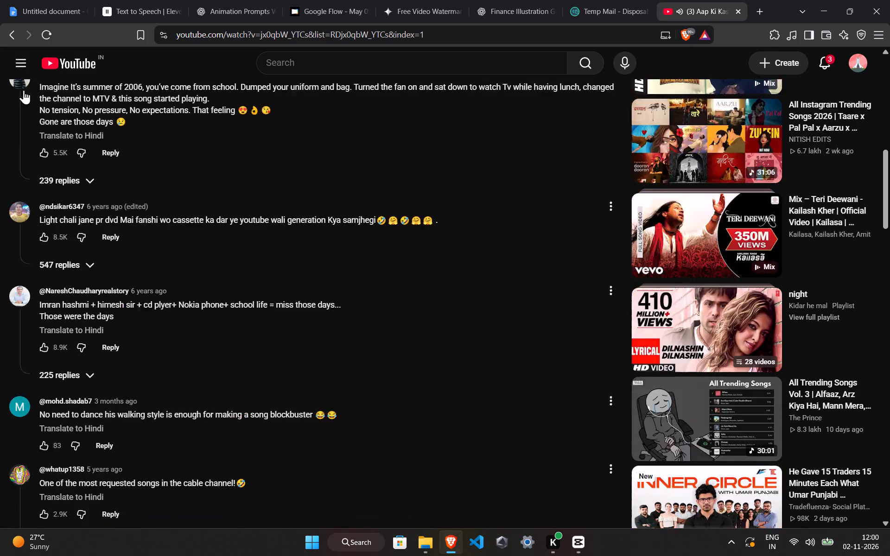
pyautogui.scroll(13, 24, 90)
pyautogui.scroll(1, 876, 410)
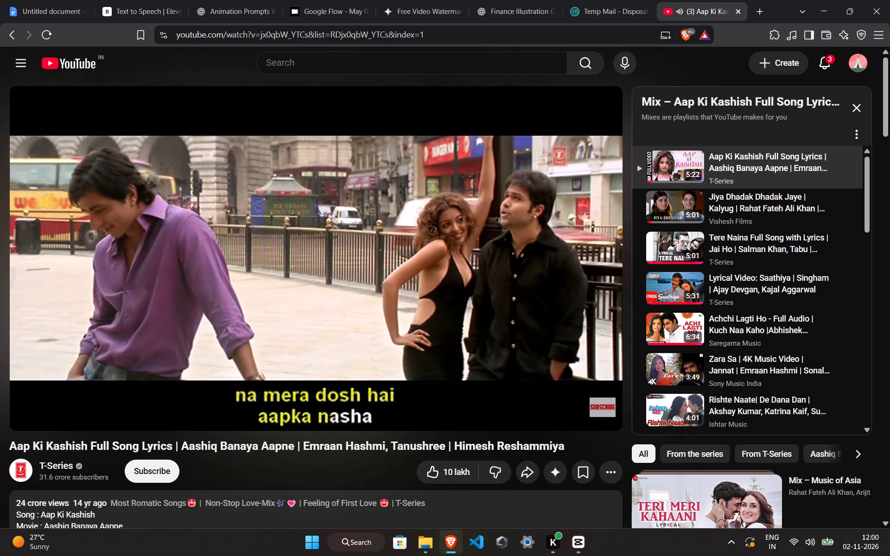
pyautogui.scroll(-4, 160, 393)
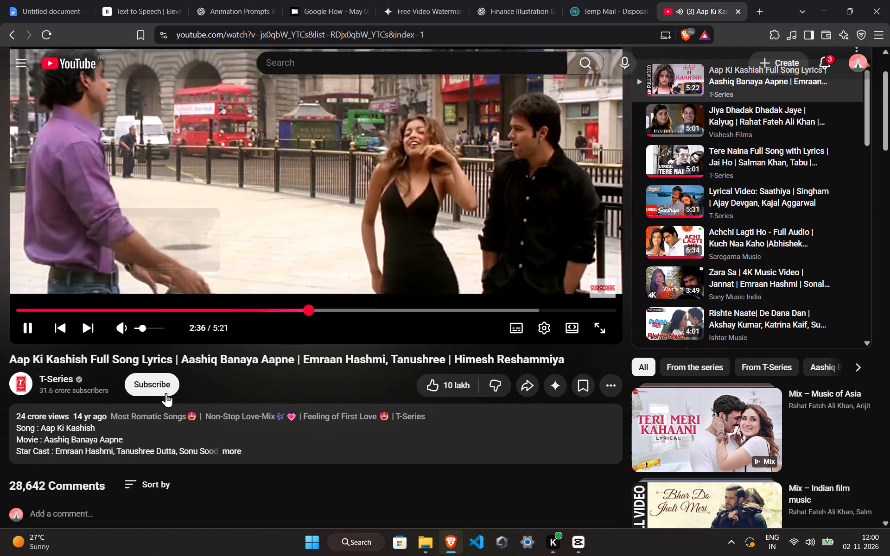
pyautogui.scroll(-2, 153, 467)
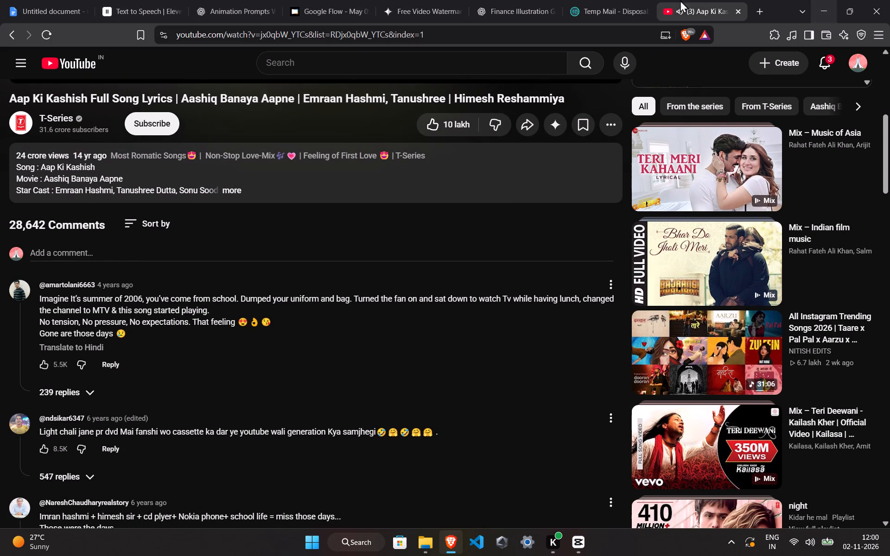
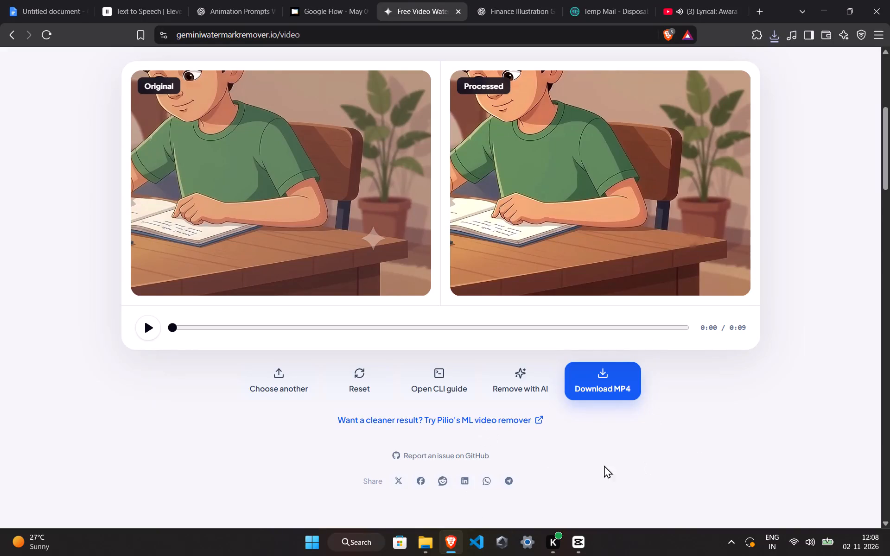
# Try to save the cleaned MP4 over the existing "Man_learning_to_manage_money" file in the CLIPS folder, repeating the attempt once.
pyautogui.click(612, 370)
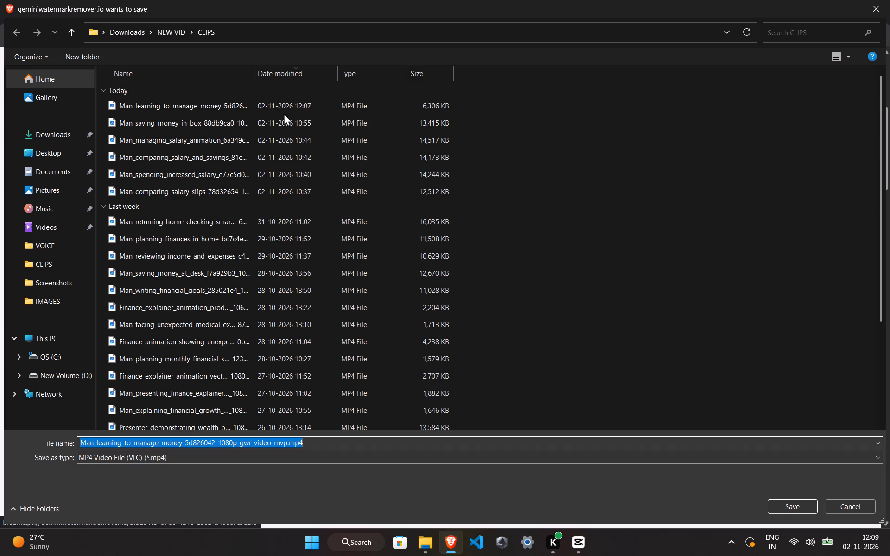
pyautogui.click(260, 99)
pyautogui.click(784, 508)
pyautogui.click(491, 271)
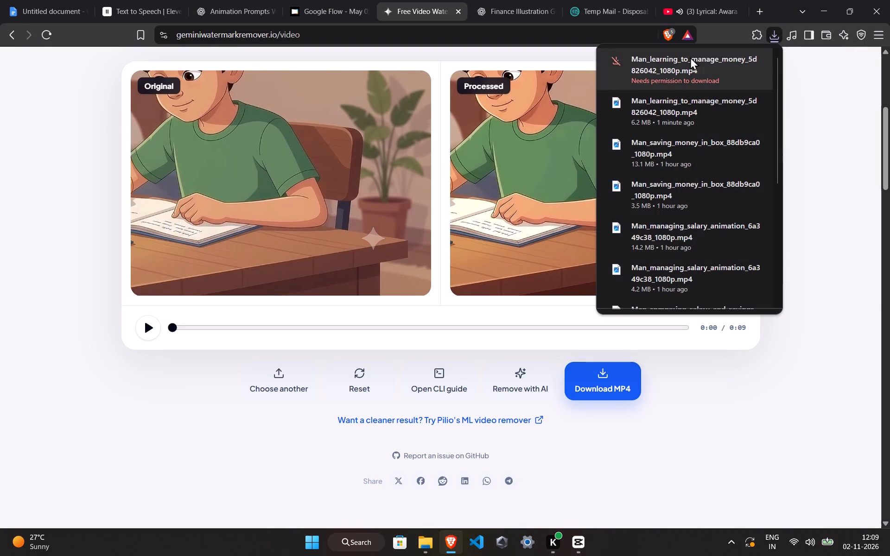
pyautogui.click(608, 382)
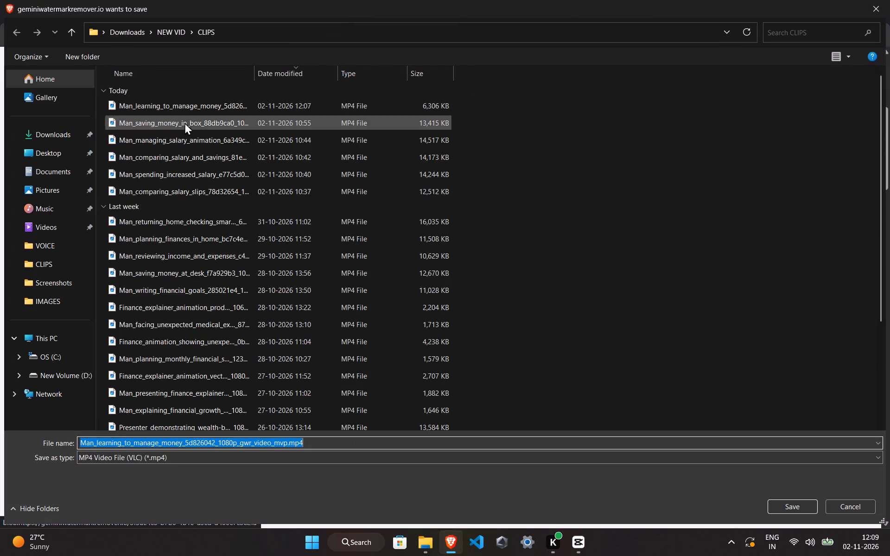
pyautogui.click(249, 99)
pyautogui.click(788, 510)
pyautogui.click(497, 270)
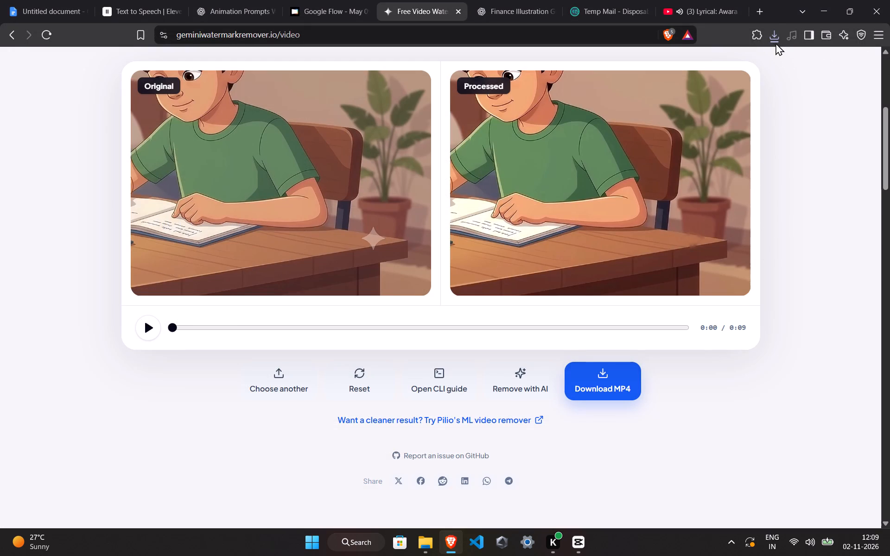
# Check the latest "Man_learning_to_manage_money" entry in the download history, opening its additional information page and closing it again.
pyautogui.click(776, 43)
pyautogui.click(700, 103)
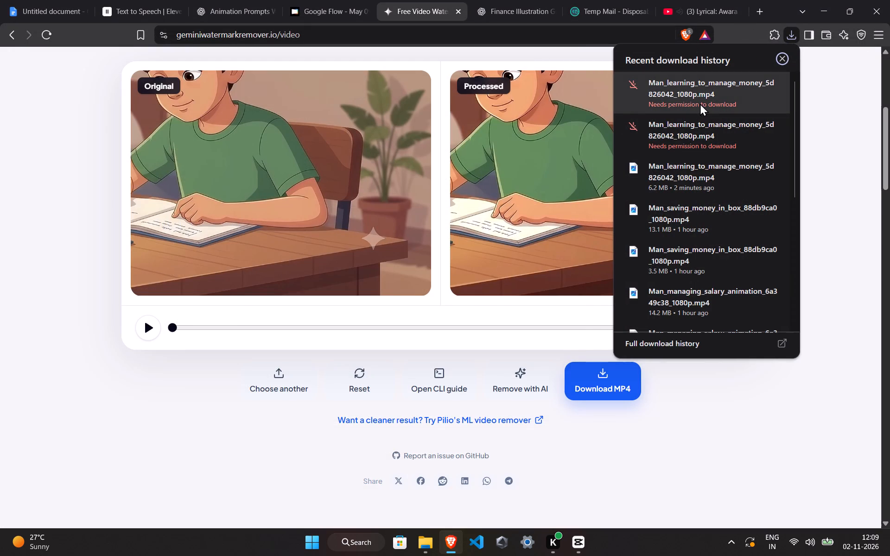
pyautogui.tripleClick(700, 103)
pyautogui.rightClick(689, 87)
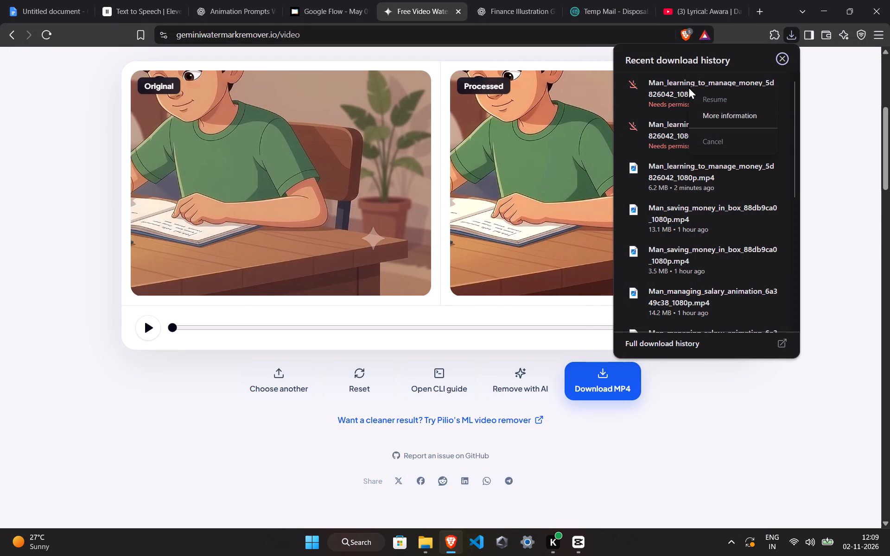
pyautogui.click(744, 119)
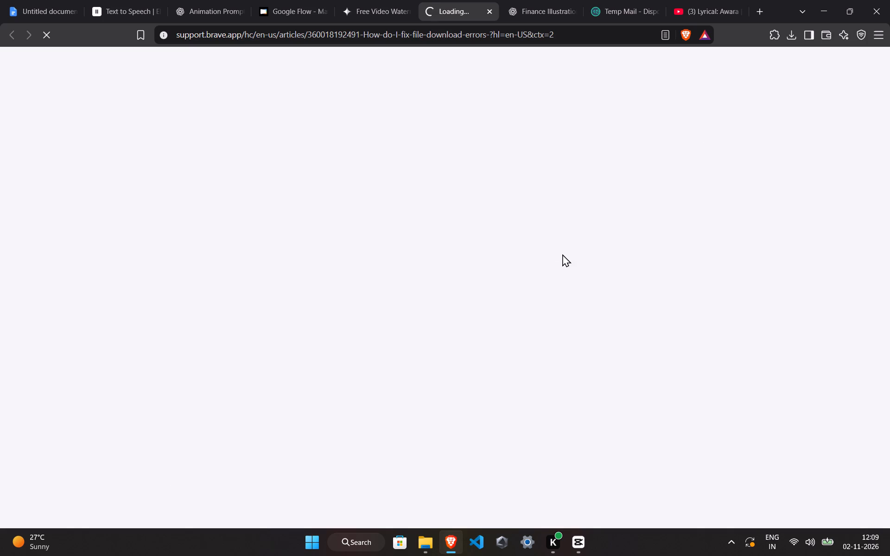
pyautogui.click(489, 12)
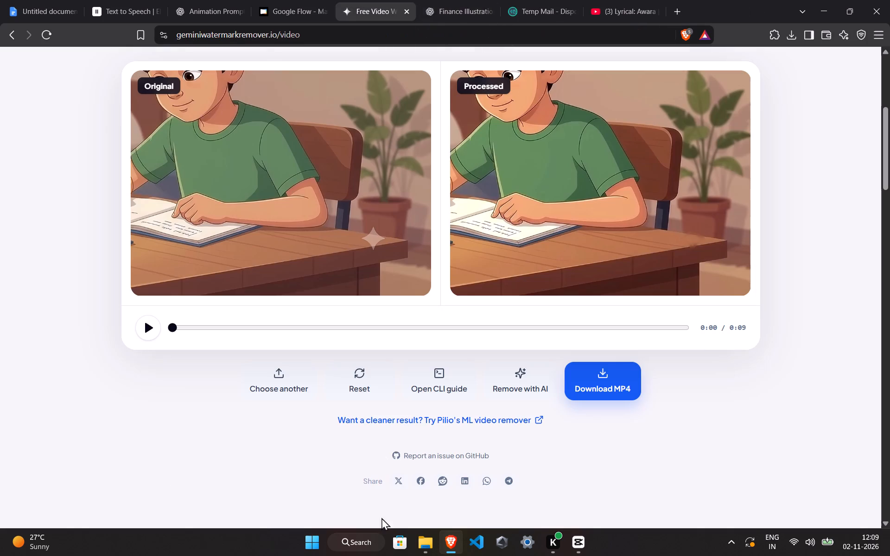
# Save the cleaned MP4 under its suggested name, ending in "gwr_video_mvp", in the CLIPS folder.
pyautogui.click(609, 381)
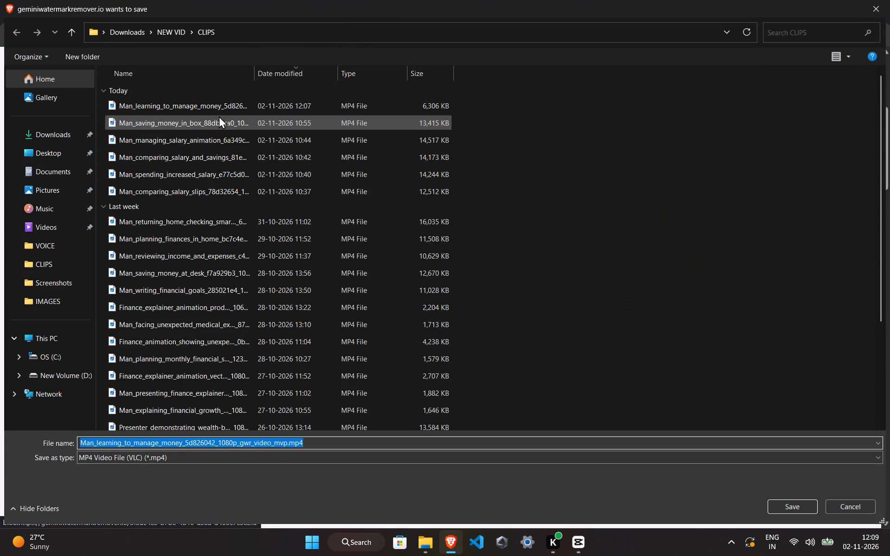
pyautogui.click(789, 513)
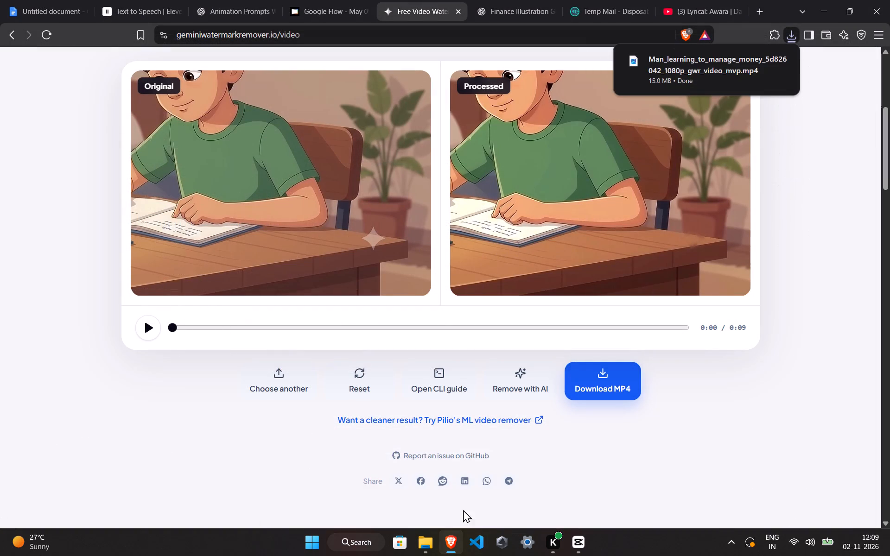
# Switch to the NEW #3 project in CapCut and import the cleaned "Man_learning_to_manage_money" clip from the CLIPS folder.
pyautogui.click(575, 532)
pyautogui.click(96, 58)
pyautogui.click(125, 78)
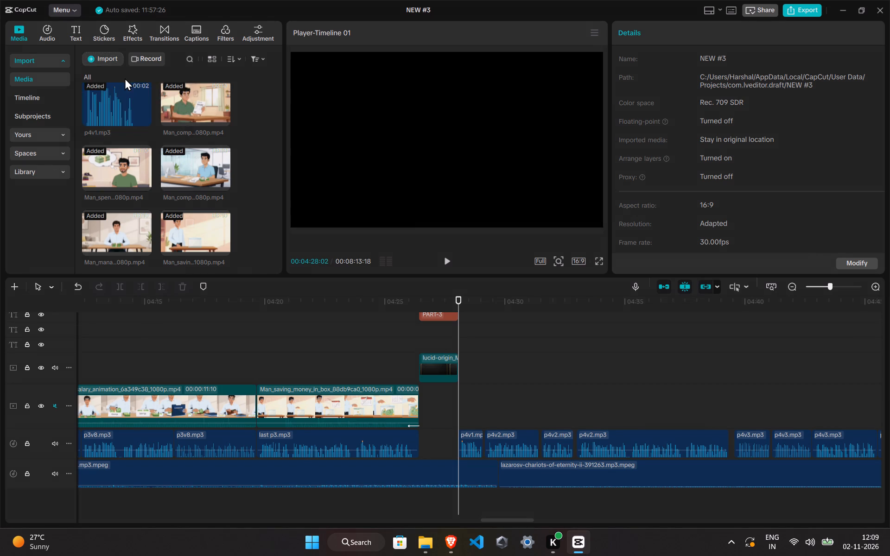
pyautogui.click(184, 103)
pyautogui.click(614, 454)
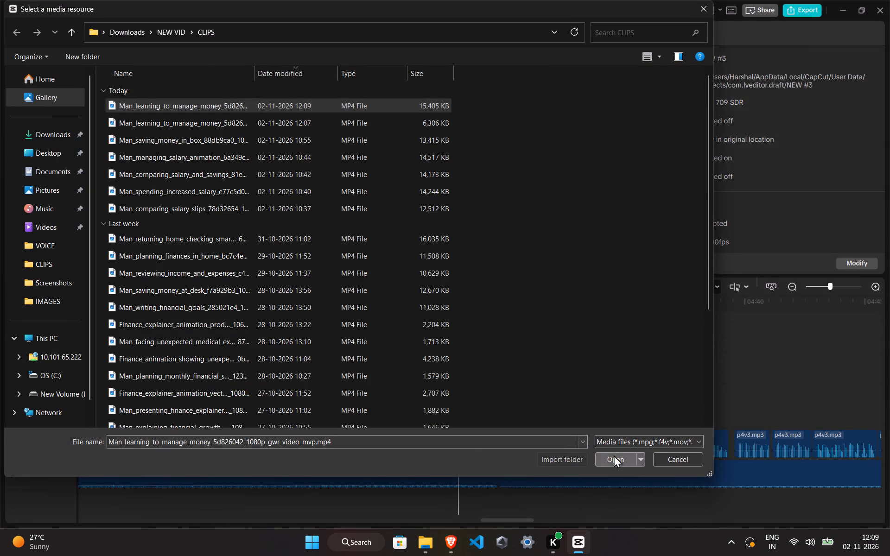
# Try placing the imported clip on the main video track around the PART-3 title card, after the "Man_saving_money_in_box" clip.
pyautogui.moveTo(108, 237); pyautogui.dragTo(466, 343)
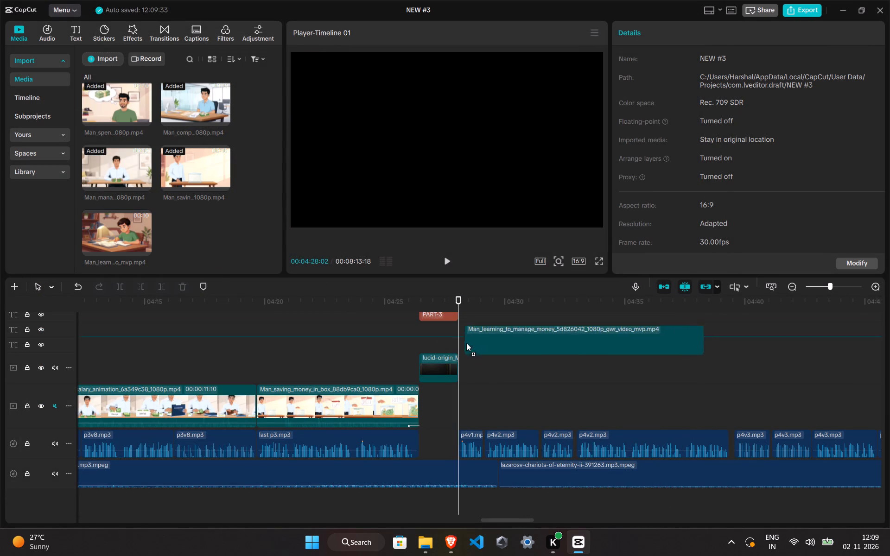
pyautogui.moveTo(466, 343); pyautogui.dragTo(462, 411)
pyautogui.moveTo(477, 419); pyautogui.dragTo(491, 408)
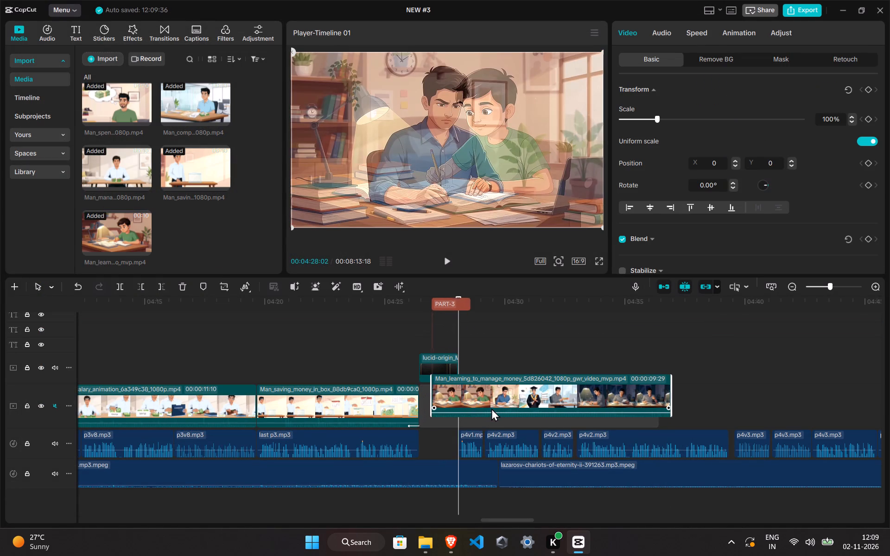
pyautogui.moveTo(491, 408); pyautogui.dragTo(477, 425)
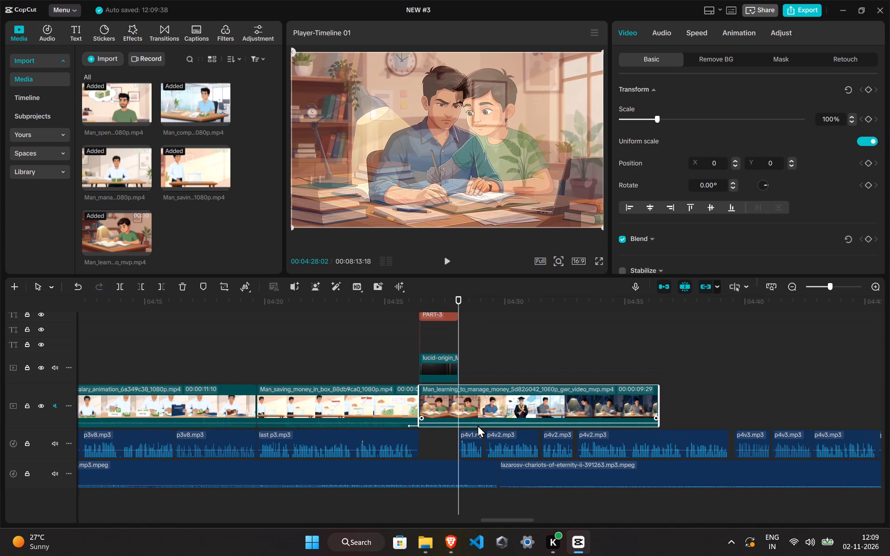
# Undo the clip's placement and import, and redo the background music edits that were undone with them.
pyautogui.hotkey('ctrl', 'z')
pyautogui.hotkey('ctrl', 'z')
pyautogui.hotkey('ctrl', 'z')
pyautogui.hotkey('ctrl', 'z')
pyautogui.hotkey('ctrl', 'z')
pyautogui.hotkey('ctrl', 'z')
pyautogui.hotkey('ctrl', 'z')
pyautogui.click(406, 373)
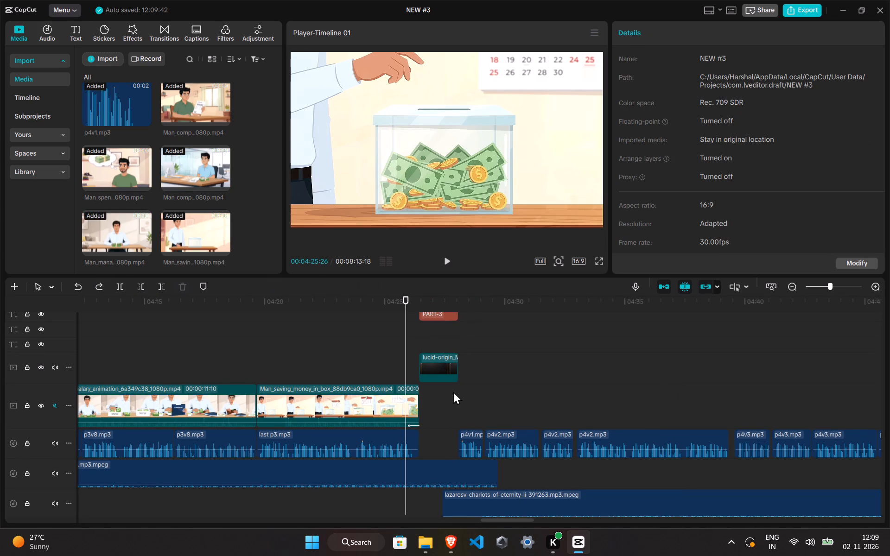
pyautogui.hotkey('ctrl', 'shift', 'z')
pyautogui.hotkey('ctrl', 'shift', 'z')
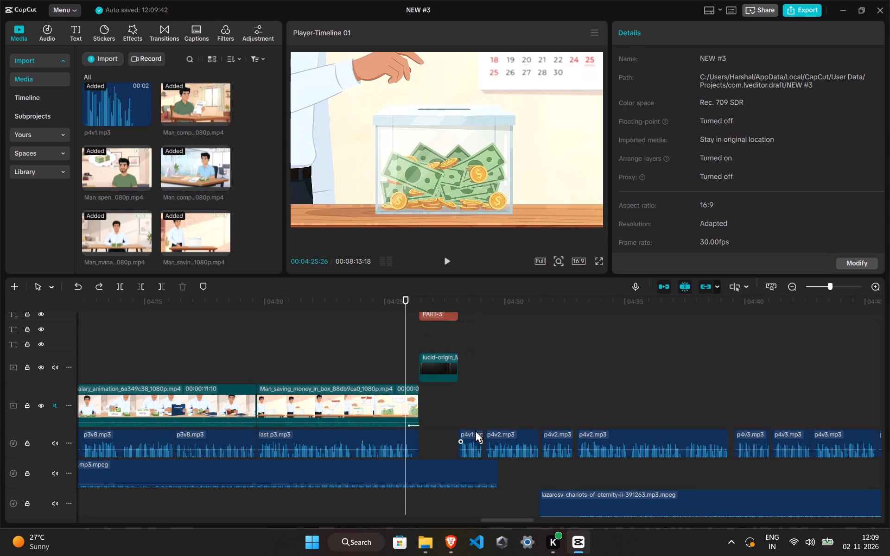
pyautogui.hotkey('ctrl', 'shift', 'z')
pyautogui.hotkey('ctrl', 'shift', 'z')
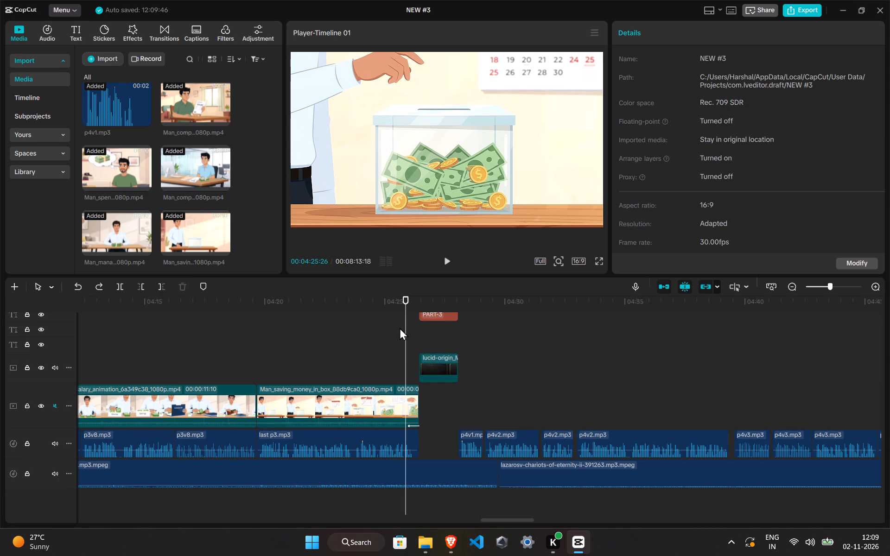
# Move the "lucid-origin" title background down onto the main video track, directly after the "Man_saving_money_in_box" clip.
pyautogui.click(400, 328)
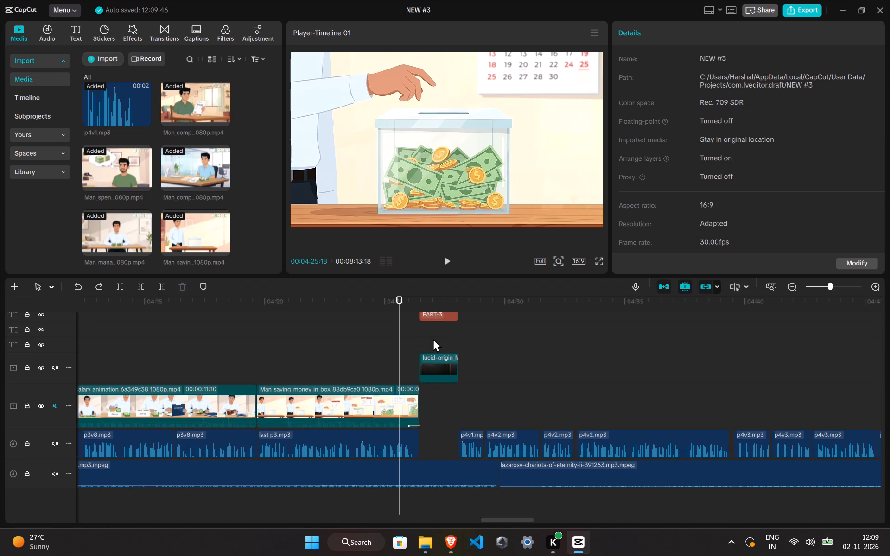
pyautogui.moveTo(432, 370); pyautogui.dragTo(436, 395)
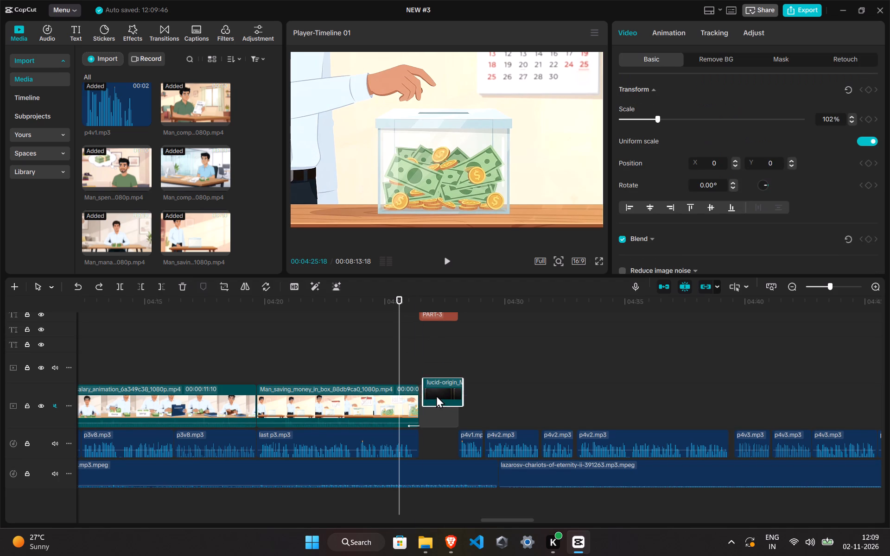
pyautogui.moveTo(436, 395); pyautogui.dragTo(432, 403)
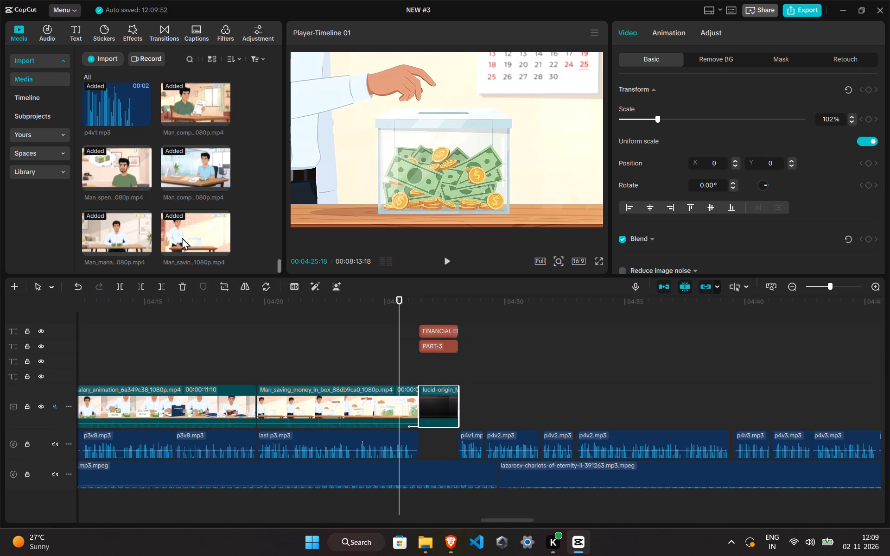
# Import the cleaned "Man_learning_to_manage_money" clip from CLIPS and place it on the main video track directly after the title background.
pyautogui.scroll(-5, 189, 238)
pyautogui.scroll(-3, 236, 190)
pyautogui.scroll(1, 181, 246)
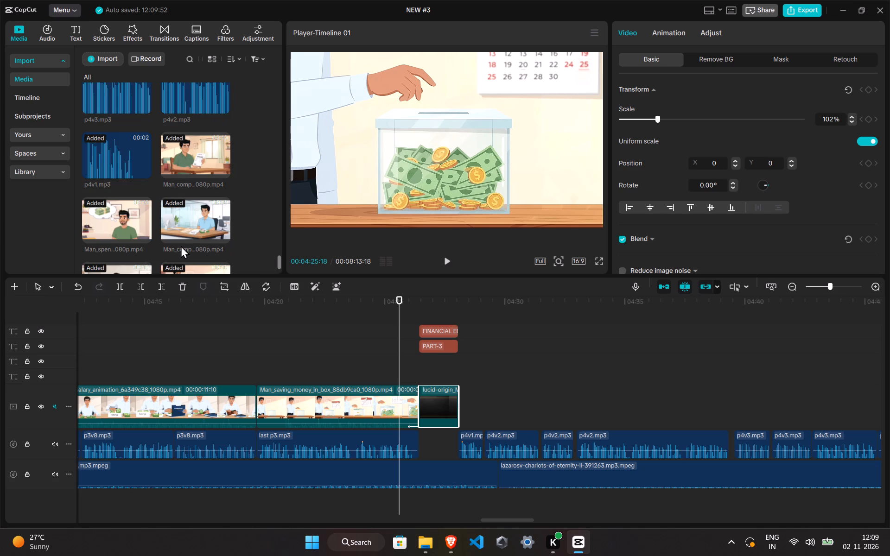
pyautogui.scroll(-8, 187, 240)
pyautogui.click(100, 56)
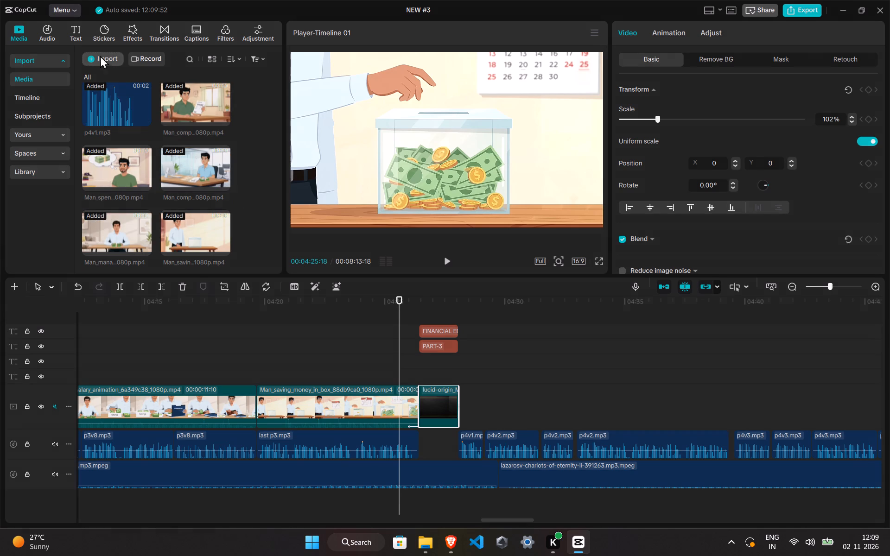
pyautogui.click(129, 74)
pyautogui.click(134, 80)
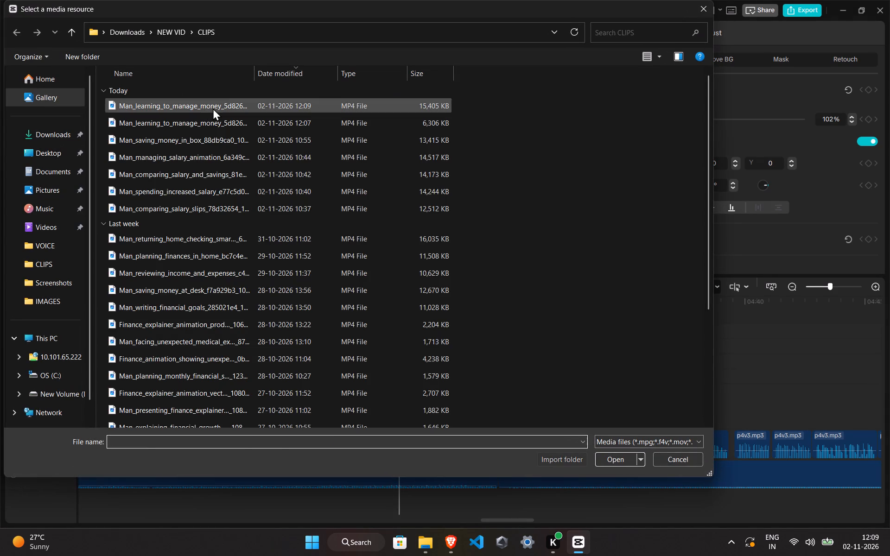
pyautogui.click(213, 108)
pyautogui.click(617, 462)
pyautogui.moveTo(134, 232); pyautogui.dragTo(461, 407)
# Preview the PART-3 title card section and split the background music at the card's start, at 00:04:26:13.
pyautogui.click(427, 363)
pyautogui.press('space')
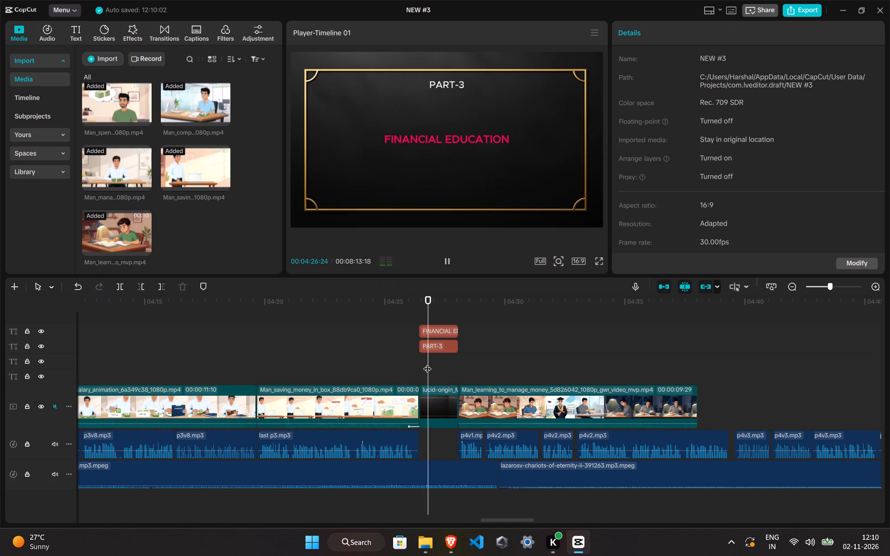
pyautogui.keyDown('ctrl'); pyautogui.scroll(12, 454, 384); pyautogui.keyUp('ctrl')
pyautogui.keyDown('ctrl'); pyautogui.scroll(1, 426, 419); pyautogui.keyUp('ctrl')
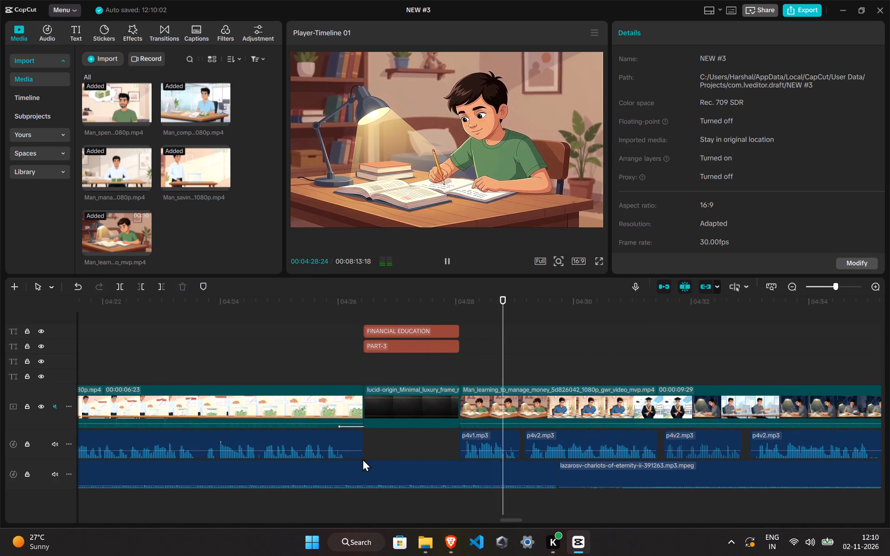
pyautogui.click(364, 452)
pyautogui.click(373, 470)
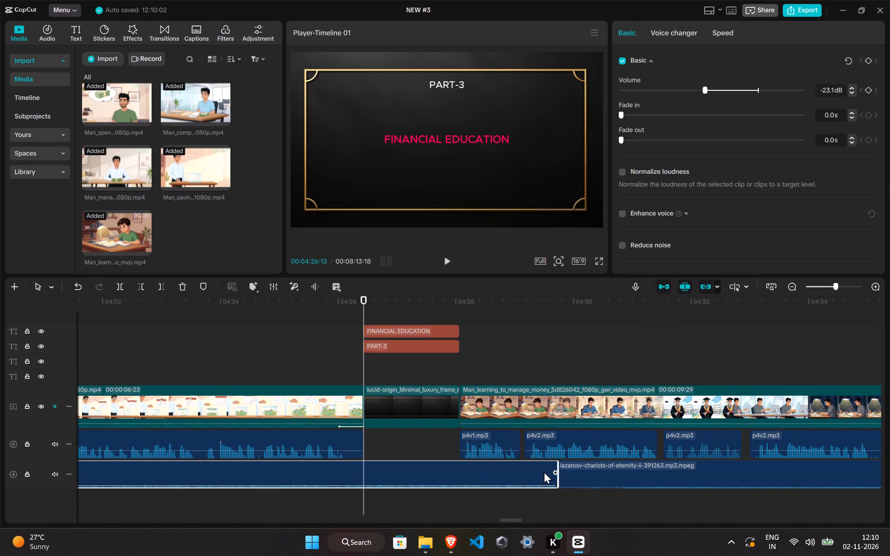
pyautogui.moveTo(554, 471); pyautogui.dragTo(472, 465)
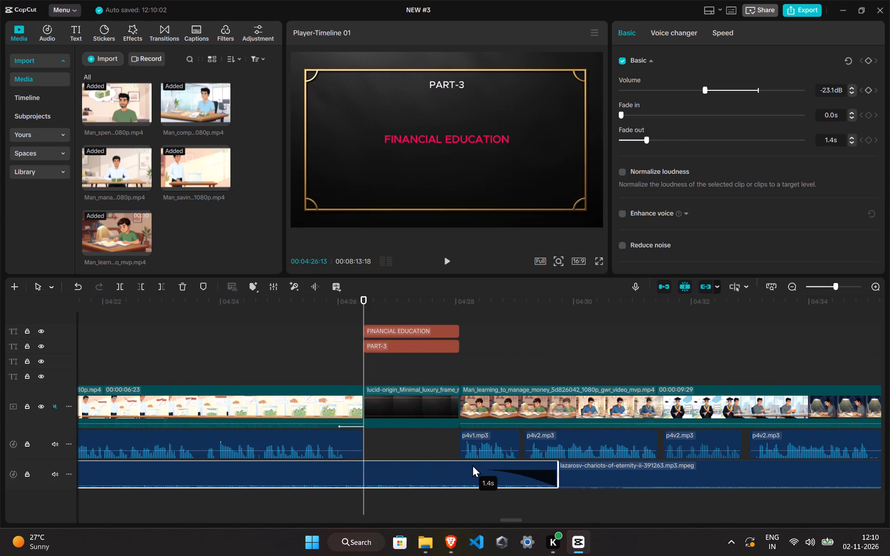
pyautogui.moveTo(472, 465); pyautogui.dragTo(589, 472)
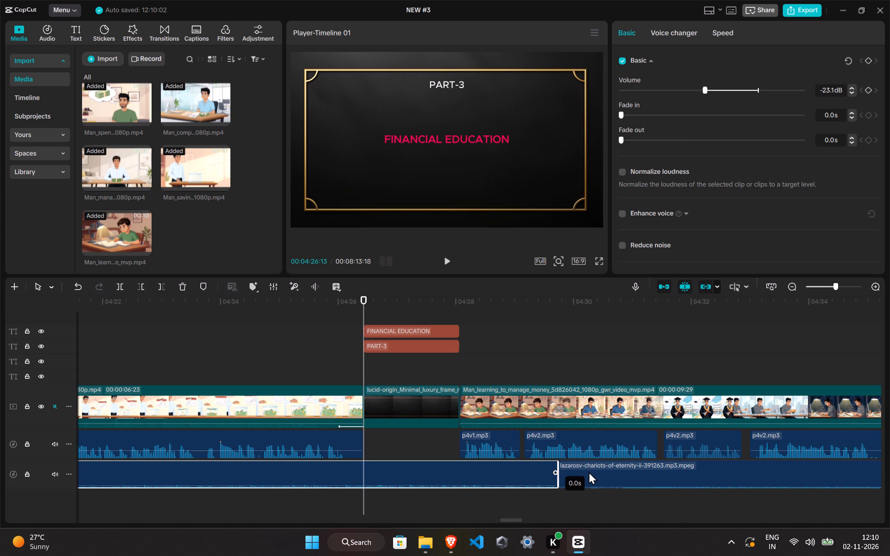
pyautogui.hotkey('ctrl', 'b')
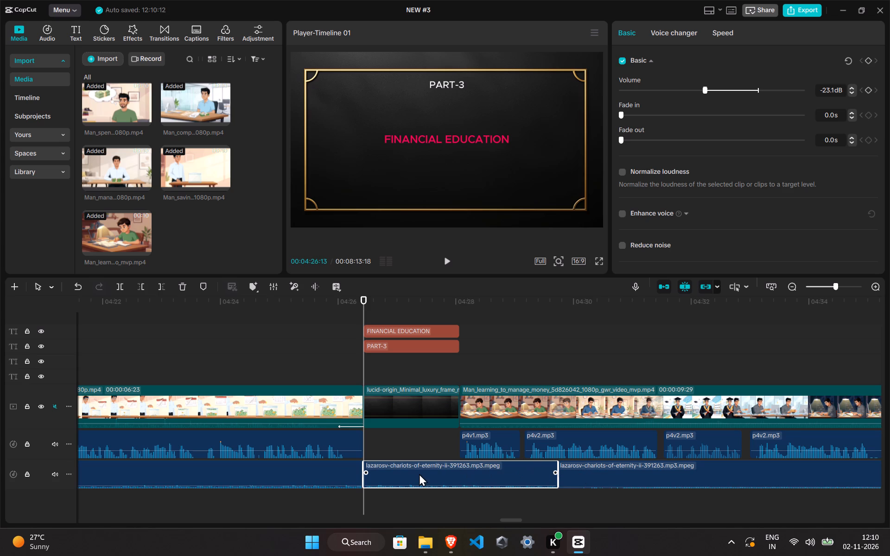
# Add a long fade-in to the music segment starting under the title card, and play back the transition.
pyautogui.click(367, 472)
pyautogui.moveTo(365, 473); pyautogui.dragTo(615, 510)
pyautogui.press('space')
pyautogui.click(275, 357)
pyautogui.press('space')
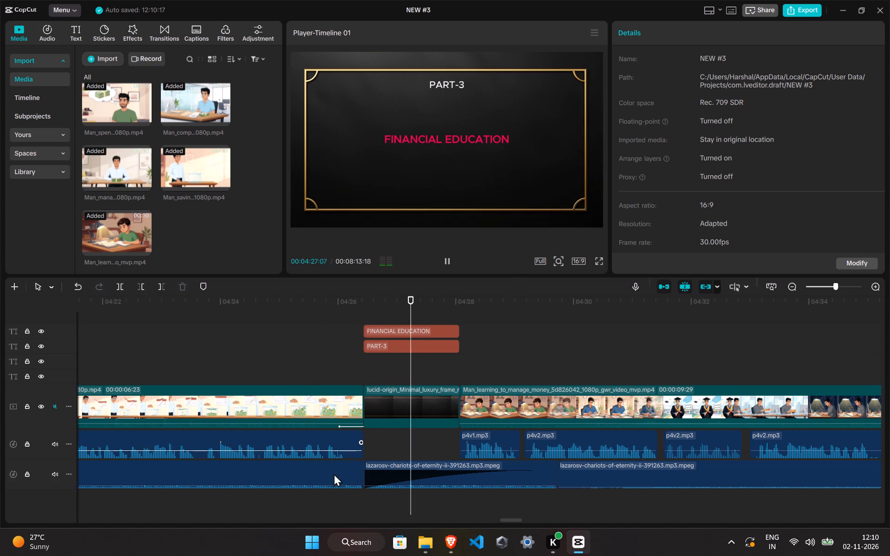
# Add a fade-out of about 0.8 s to the music segment ending at the title card.
pyautogui.click(328, 483)
pyautogui.moveTo(360, 471); pyautogui.dragTo(303, 468)
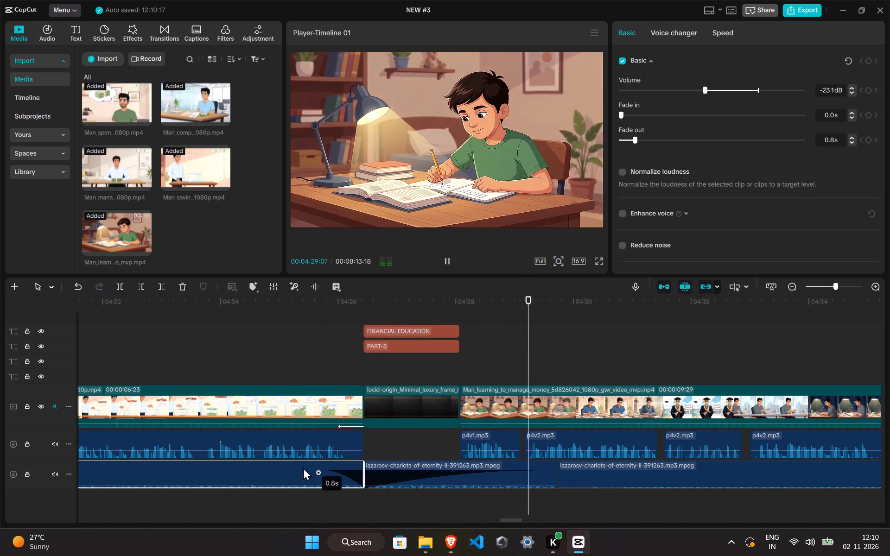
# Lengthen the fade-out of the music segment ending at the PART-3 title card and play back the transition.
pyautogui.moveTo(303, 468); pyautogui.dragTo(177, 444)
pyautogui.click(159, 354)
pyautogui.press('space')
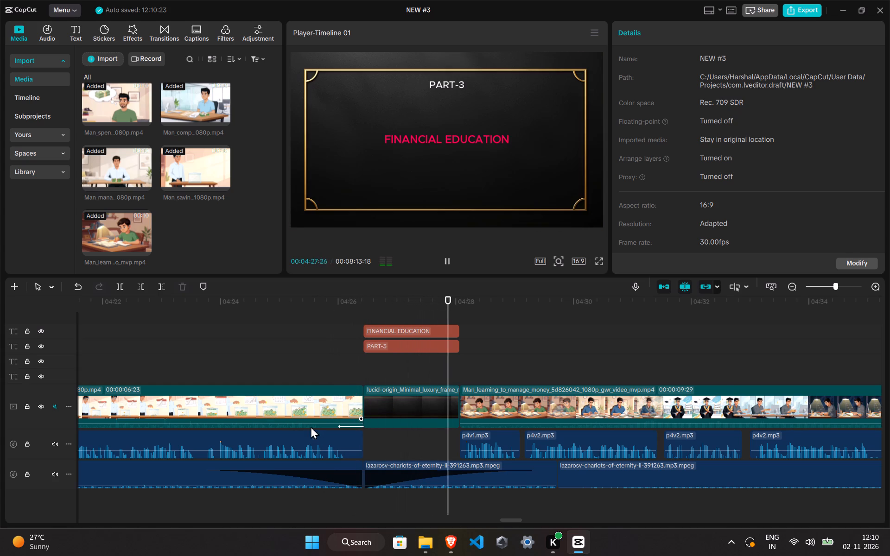
# Add a 3.3 s fade-out to the short music segment under the PART-3 title card and play back the transition.
pyautogui.click(464, 474)
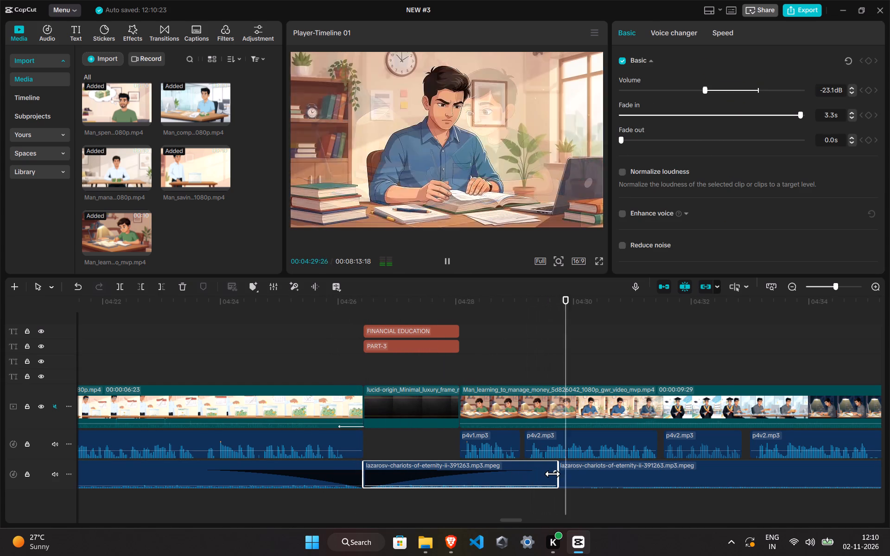
pyautogui.moveTo(553, 472); pyautogui.dragTo(674, 516)
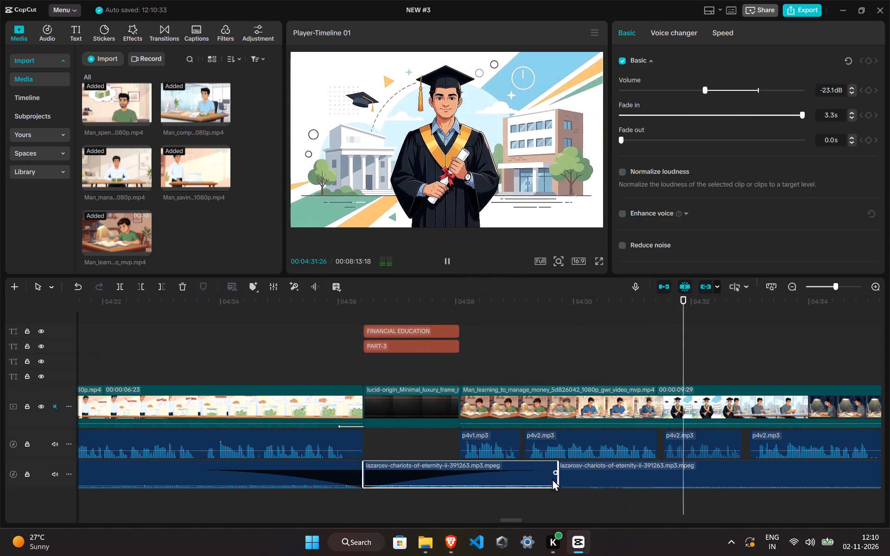
pyautogui.moveTo(556, 473); pyautogui.dragTo(264, 461)
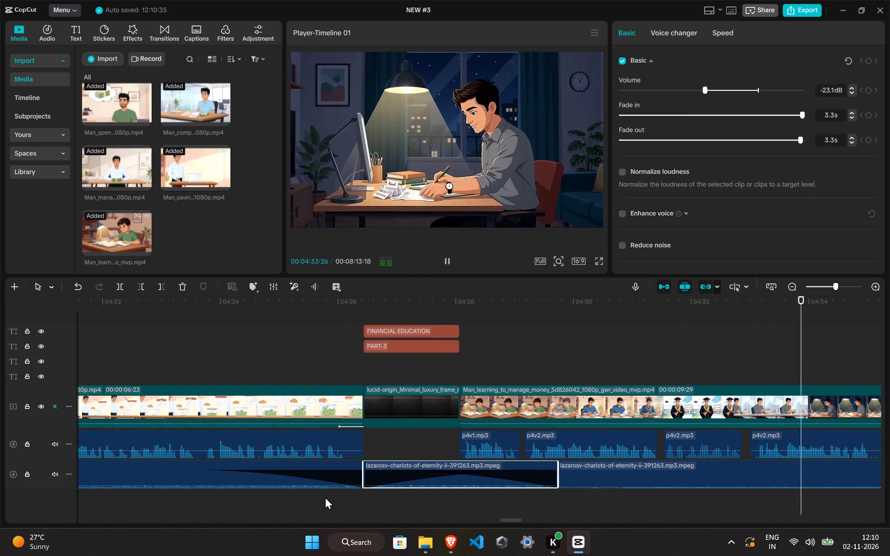
pyautogui.click(470, 367)
pyautogui.click(441, 359)
pyautogui.press('space')
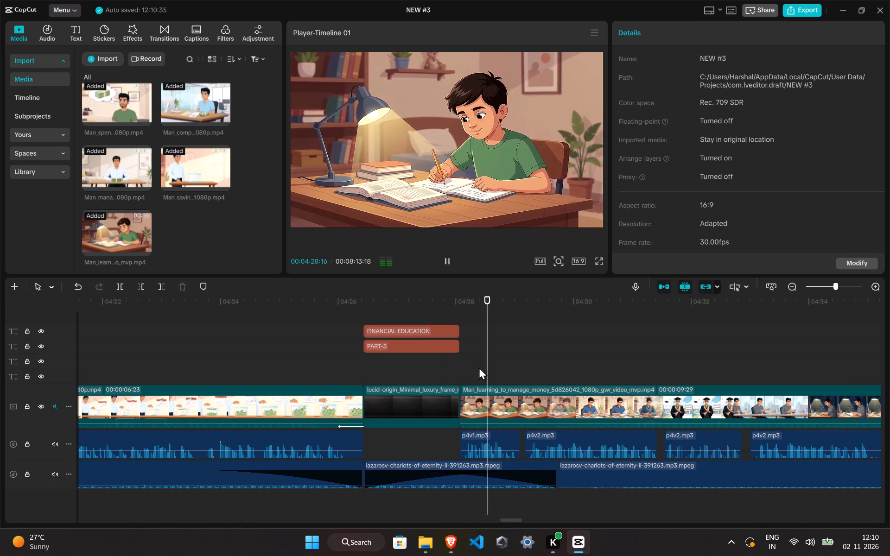
# Extend the fade-out of the music segment ending at the title card to about 5.1 s and play back the transition.
pyautogui.keyDown('ctrl'); pyautogui.scroll(-7, 501, 436); pyautogui.keyUp('ctrl')
pyautogui.keyDown('ctrl'); pyautogui.scroll(-2, 459, 442); pyautogui.keyUp('ctrl')
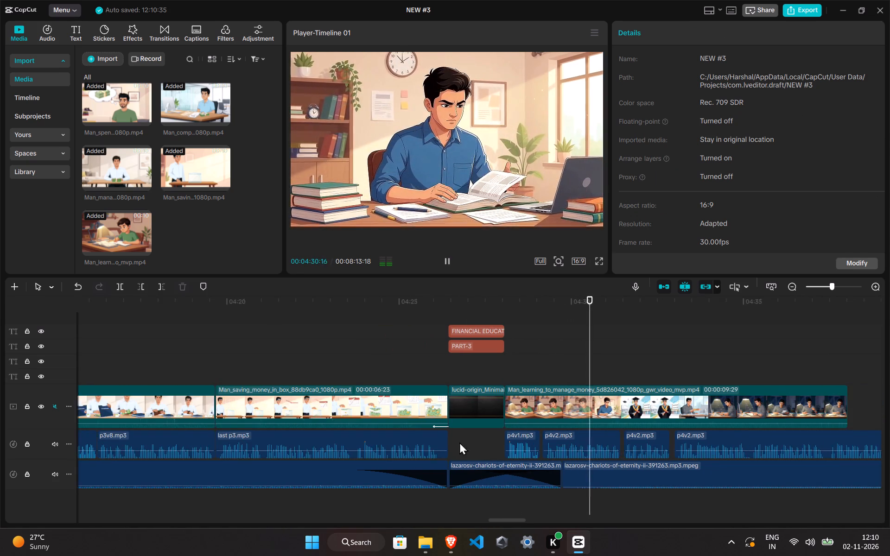
pyautogui.keyDown('ctrl'); pyautogui.scroll(-2, 459, 442); pyautogui.keyUp('ctrl')
pyautogui.moveTo(396, 471); pyautogui.dragTo(340, 467)
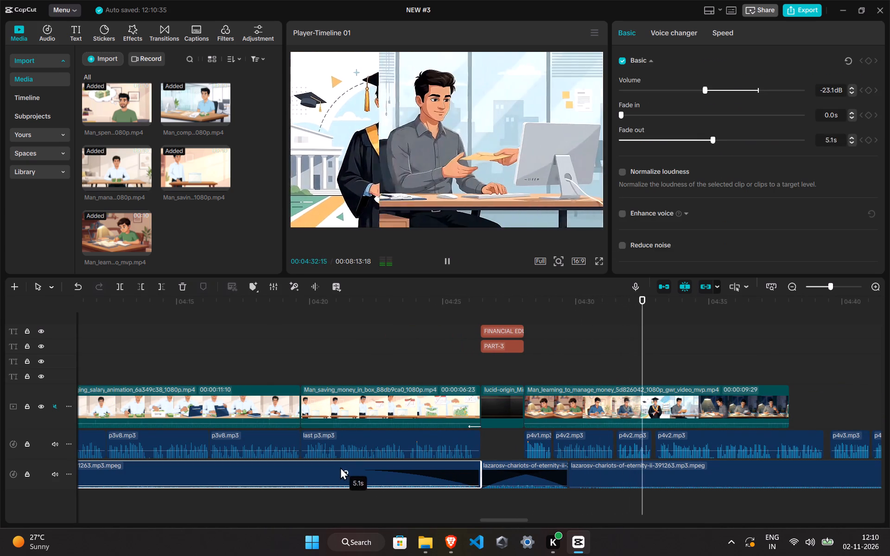
pyautogui.moveTo(340, 467); pyautogui.dragTo(338, 467)
pyautogui.click(264, 338)
pyautogui.press('space')
pyautogui.press('space')
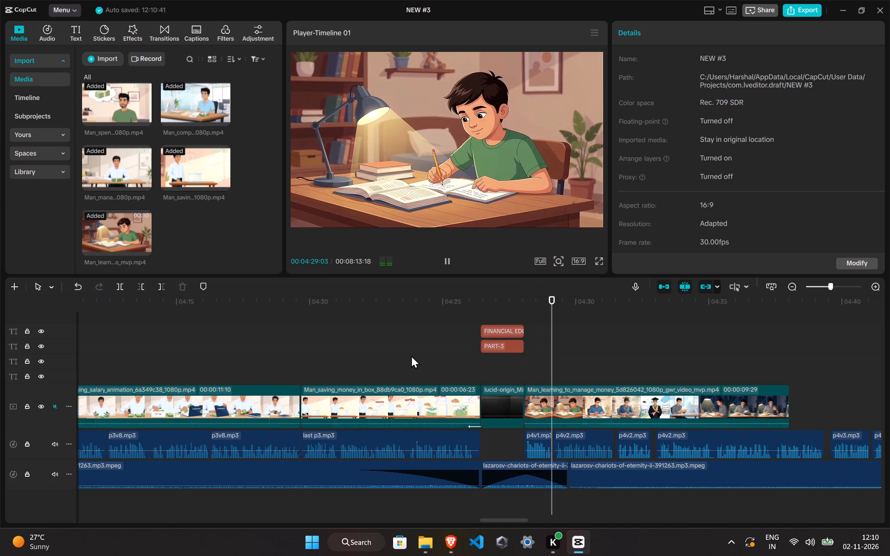
# Slow the Man_learning_to_manage_money clip to 0.88x speed.
pyautogui.click(546, 488)
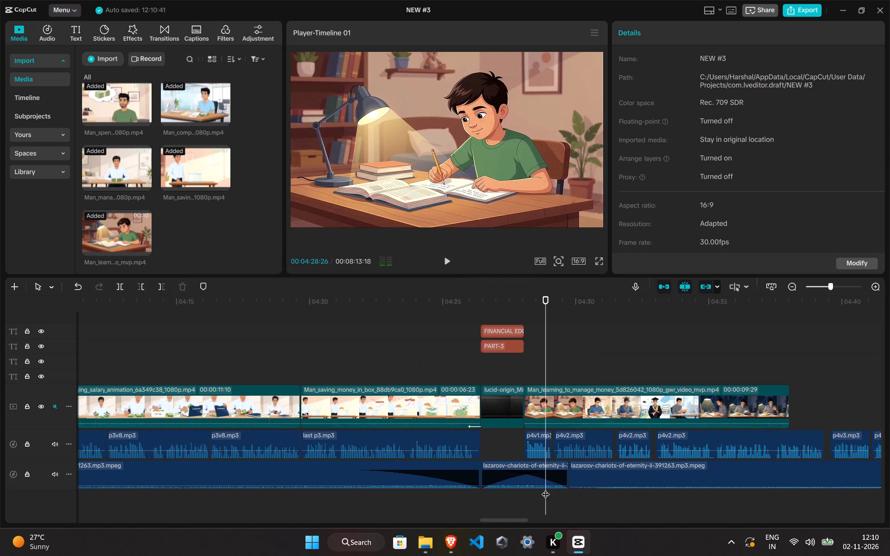
pyautogui.click(555, 479)
pyautogui.click(689, 88)
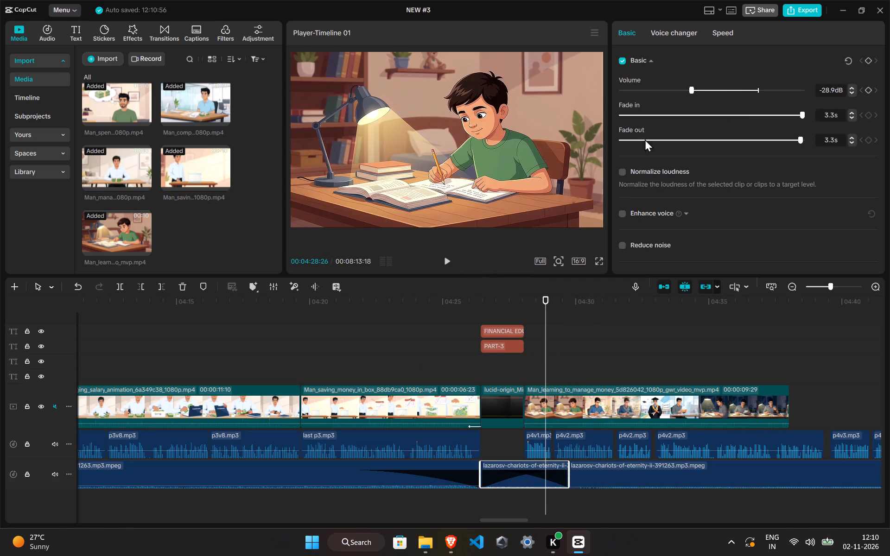
# Set the volume of the short music segment under the PART-3 title card to -26.9 dB and play it back.
pyautogui.click(698, 84)
pyautogui.click(694, 86)
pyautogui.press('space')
pyautogui.keyDown('ctrl'); pyautogui.scroll(-6, 563, 362); pyautogui.keyUp('ctrl')
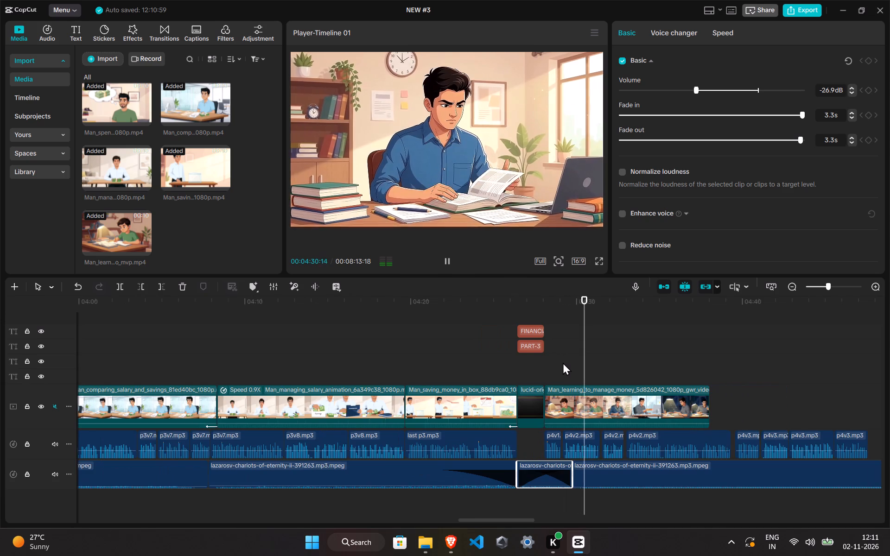
pyautogui.keyDown('ctrl'); pyautogui.scroll(-2, 563, 362); pyautogui.keyUp('ctrl')
pyautogui.keyDown('ctrl'); pyautogui.scroll(6, 587, 405); pyautogui.keyUp('ctrl')
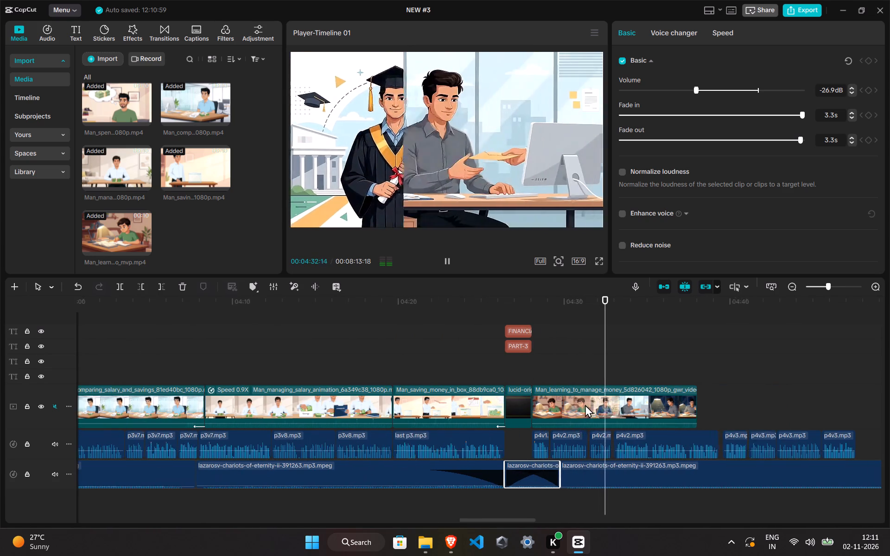
pyautogui.keyDown('ctrl'); pyautogui.scroll(3, 585, 404); pyautogui.keyUp('ctrl')
# Raise the computer's sound output volume toward maximum.
pyautogui.click(798, 538)
pyautogui.moveTo(792, 481); pyautogui.dragTo(826, 477)
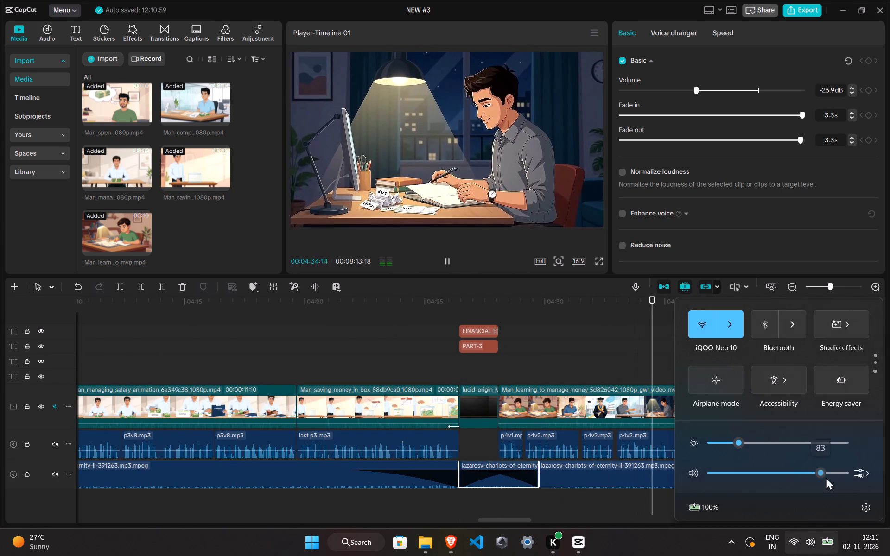
pyautogui.moveTo(826, 477); pyautogui.dragTo(885, 480)
pyautogui.click(552, 360)
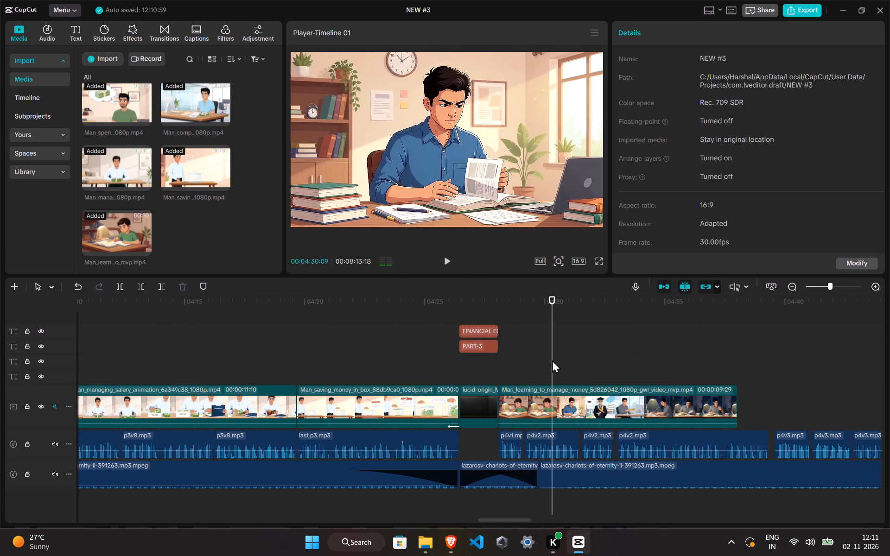
# Play back the Man_learning_to_manage_money clip from the end of the PART-3 title card to check the audio mix.
pyautogui.moveTo(552, 360); pyautogui.dragTo(497, 347)
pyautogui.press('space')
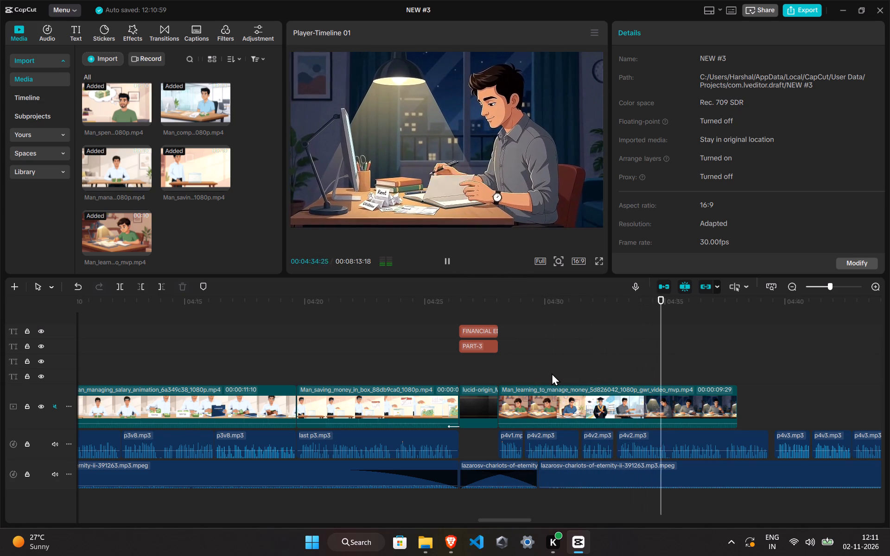
# Slow the Man_learning_to_manage_money clip to 0.88x so it extends to the end of the last p4v2.mp3 voiceover segment.
pyautogui.keyDown('ctrl'); pyautogui.scroll(-4, 768, 350); pyautogui.keyUp('ctrl')
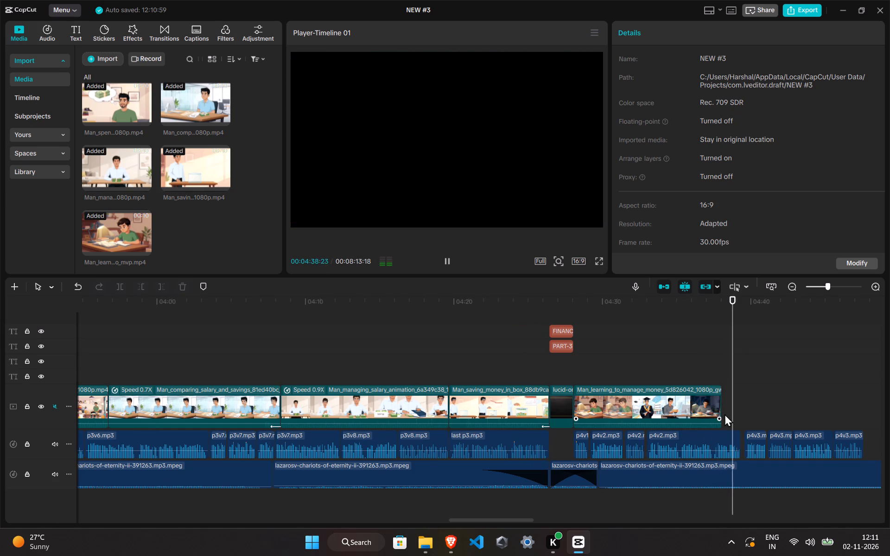
pyautogui.click(736, 387)
pyautogui.click(740, 390)
pyautogui.click(671, 417)
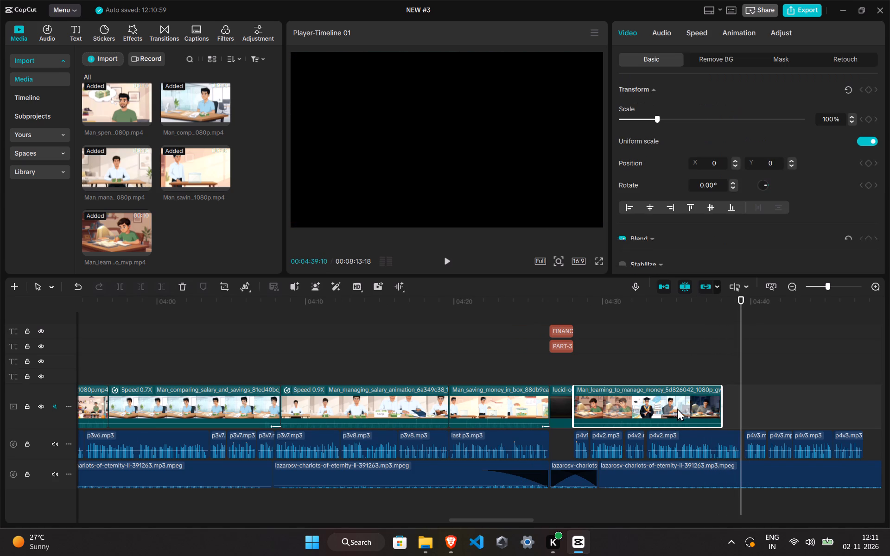
pyautogui.click(700, 32)
pyautogui.click(657, 104)
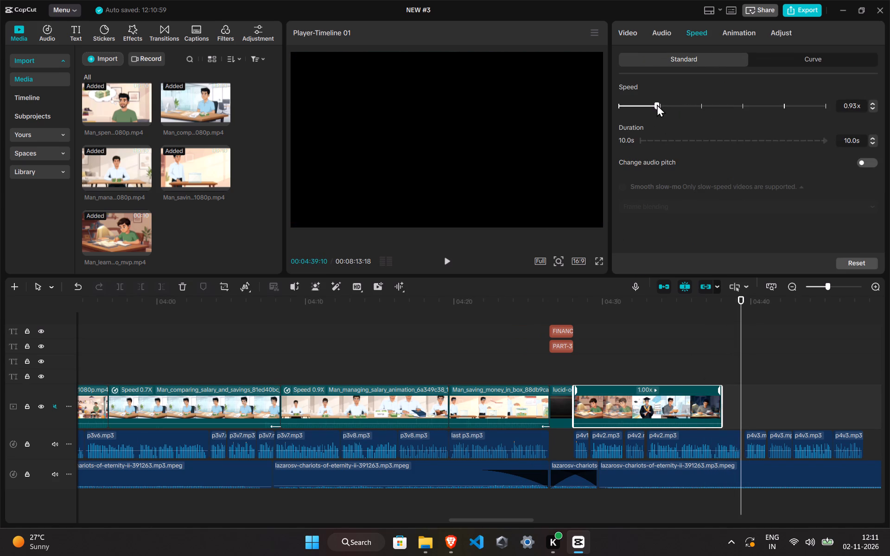
pyautogui.click(653, 104)
pyautogui.click(655, 104)
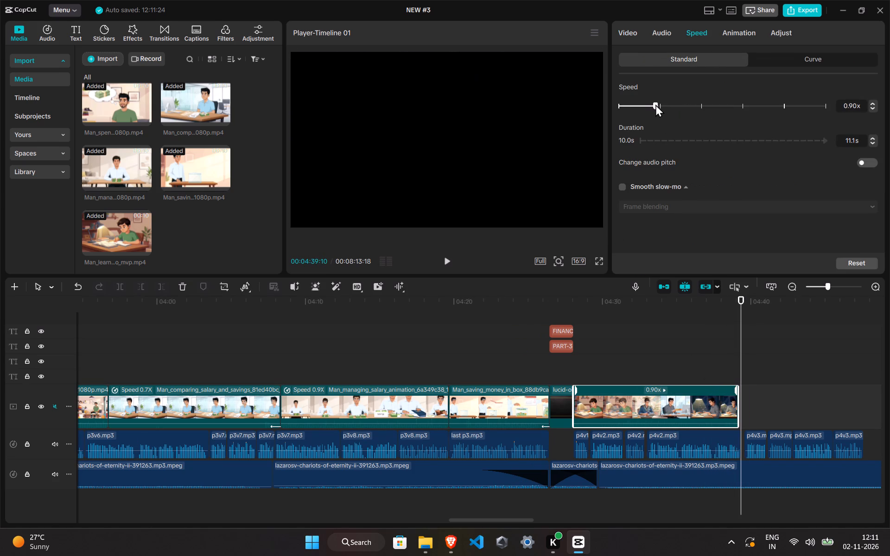
pyautogui.click(655, 105)
pyautogui.keyDown('ctrl'); pyautogui.scroll(10, 767, 357); pyautogui.keyUp('ctrl')
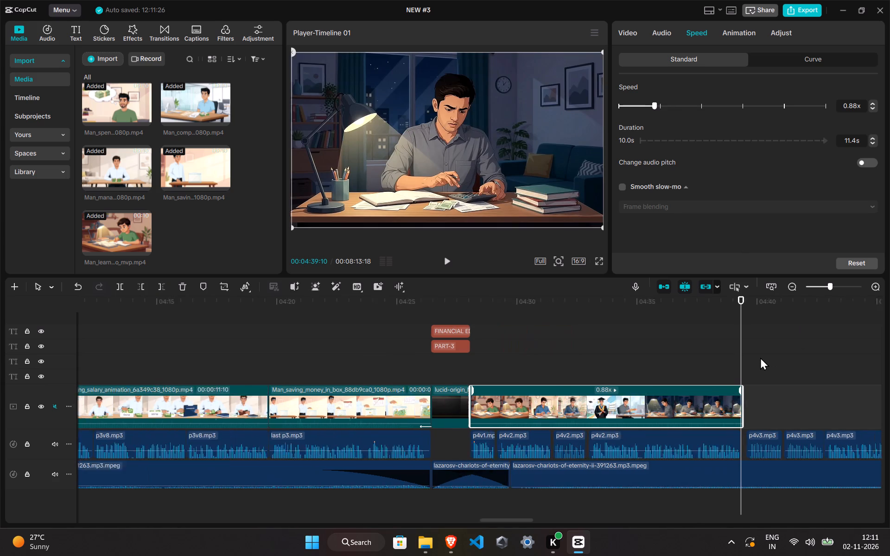
# Trim the end of the Man_learning_to_manage_money clip to 00:04:39:10, where the last p4v2.mp3 narration segment ends.
pyautogui.keyDown('ctrl'); pyautogui.scroll(13, 760, 357); pyautogui.keyUp('ctrl')
pyautogui.click(745, 418)
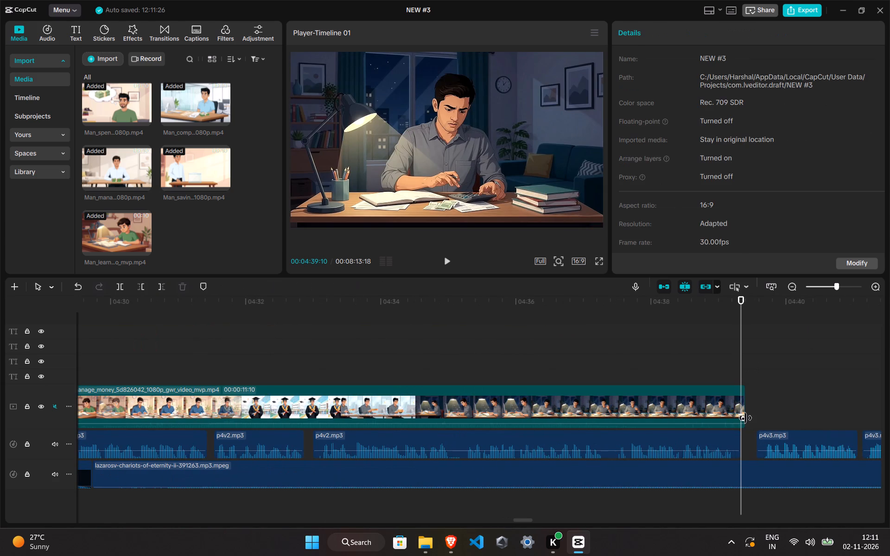
pyautogui.click(743, 417)
pyautogui.moveTo(744, 417); pyautogui.dragTo(741, 417)
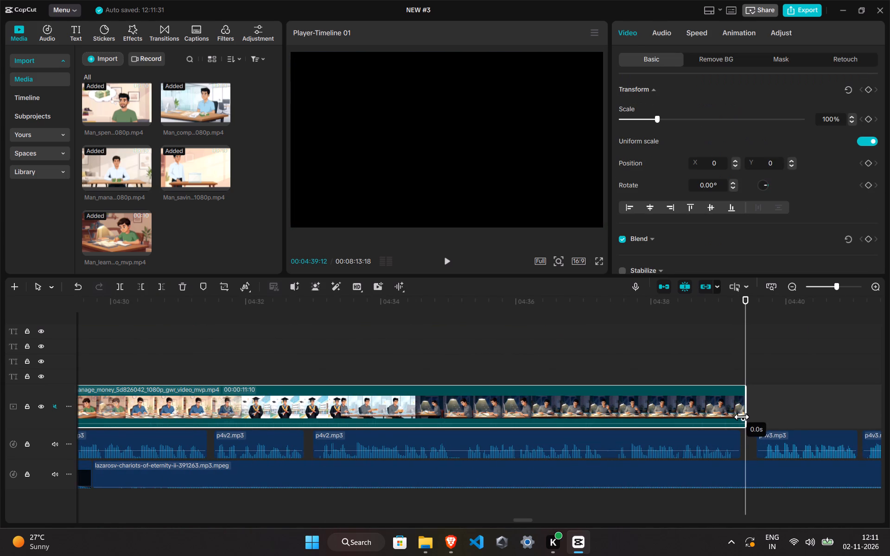
pyautogui.moveTo(741, 417); pyautogui.dragTo(739, 417)
pyautogui.moveTo(747, 411); pyautogui.dragTo(738, 411)
pyautogui.click(739, 374)
# Move the four p4v3.mp3 narration segments together slightly earlier to narrow the gap after p4v2.mp3, and play back the join.
pyautogui.click(795, 444)
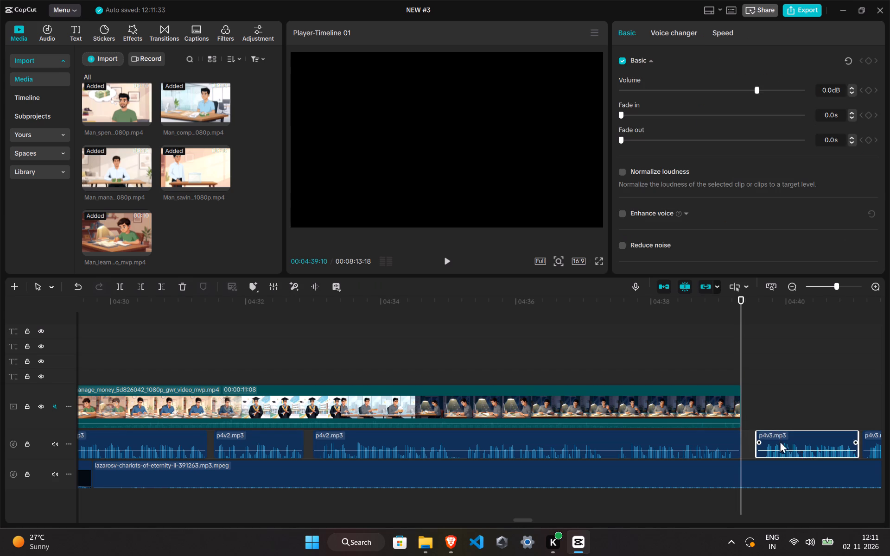
pyautogui.keyDown('ctrl'); pyautogui.scroll(10, 763, 431); pyautogui.keyUp('ctrl')
pyautogui.keyDown('ctrl'); pyautogui.scroll(-14, 654, 489); pyautogui.keyUp('ctrl')
pyautogui.moveTo(523, 520); pyautogui.dragTo(524, 520)
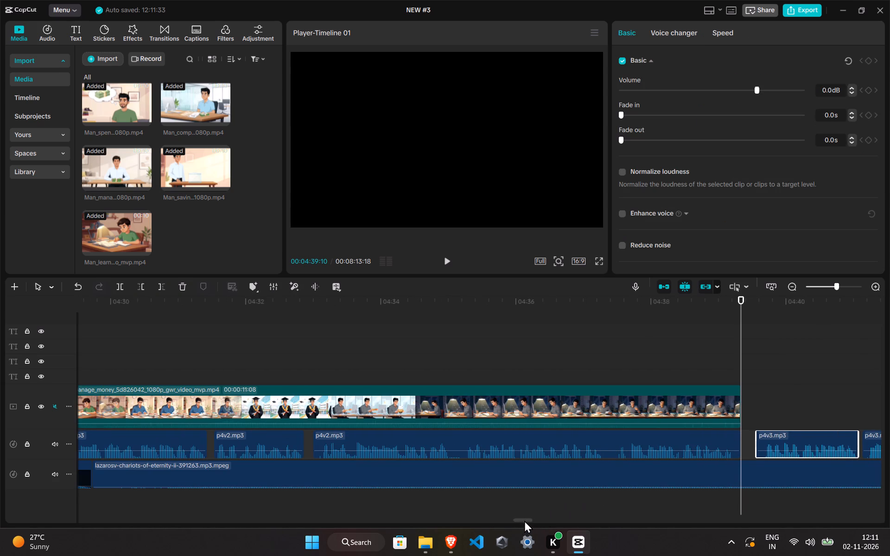
pyautogui.moveTo(524, 520); pyautogui.dragTo(534, 521)
pyautogui.keyDown('ctrl'); pyautogui.scroll(-14, 505, 499); pyautogui.keyUp('ctrl')
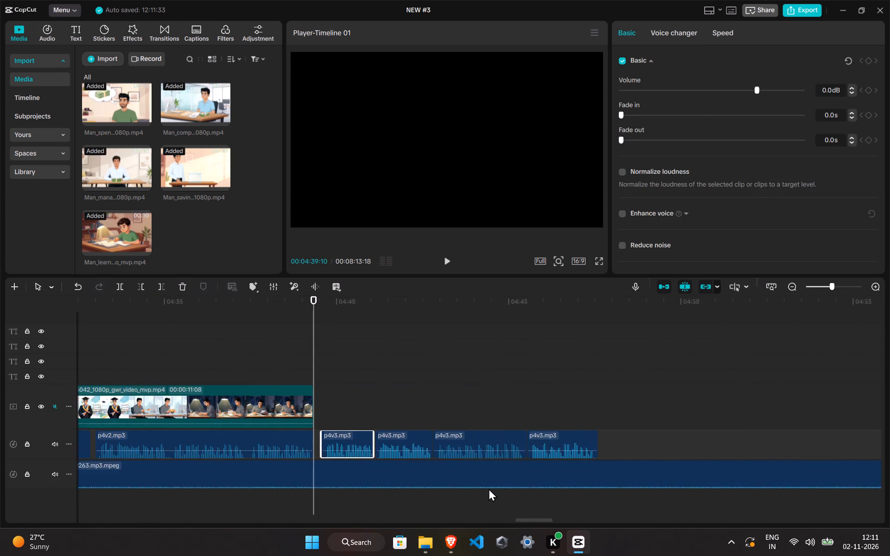
pyautogui.keyDown('ctrl'); pyautogui.scroll(-7, 489, 488); pyautogui.keyUp('ctrl')
pyautogui.keyDown('ctrl'); pyautogui.scroll(19, 395, 456); pyautogui.keyUp('ctrl')
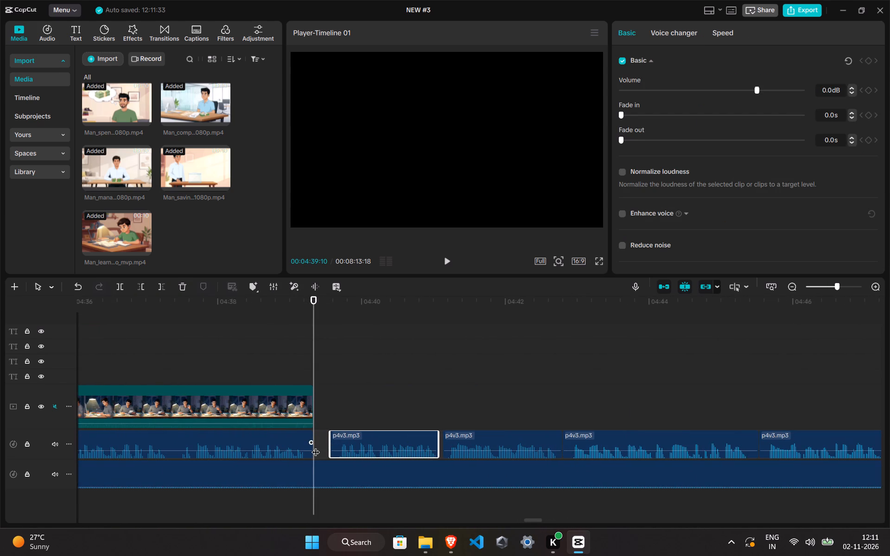
pyautogui.keyDown('ctrl'); pyautogui.moveTo(322, 446); pyautogui.dragTo(799, 449); pyautogui.keyUp('ctrl')
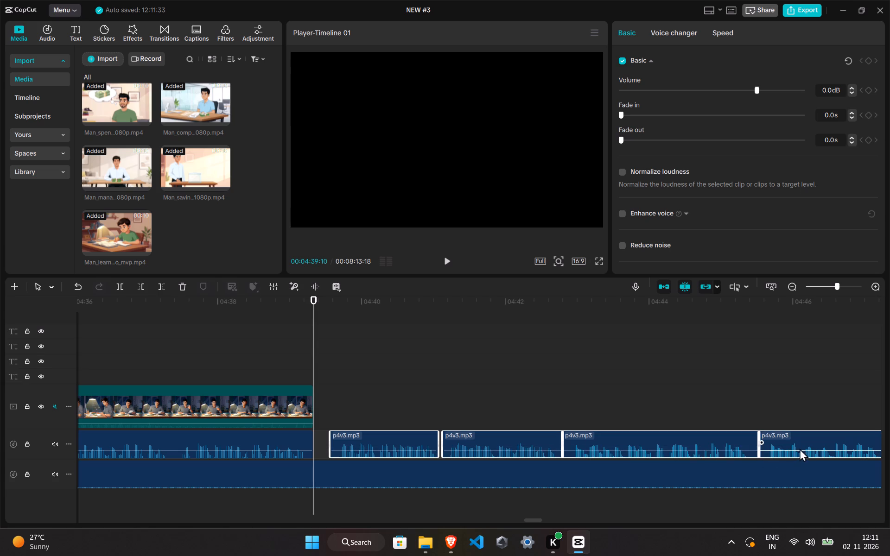
pyautogui.keyDown('ctrl'); pyautogui.moveTo(539, 437); pyautogui.dragTo(528, 439); pyautogui.keyUp('ctrl')
pyautogui.click(258, 360)
pyautogui.press('space')
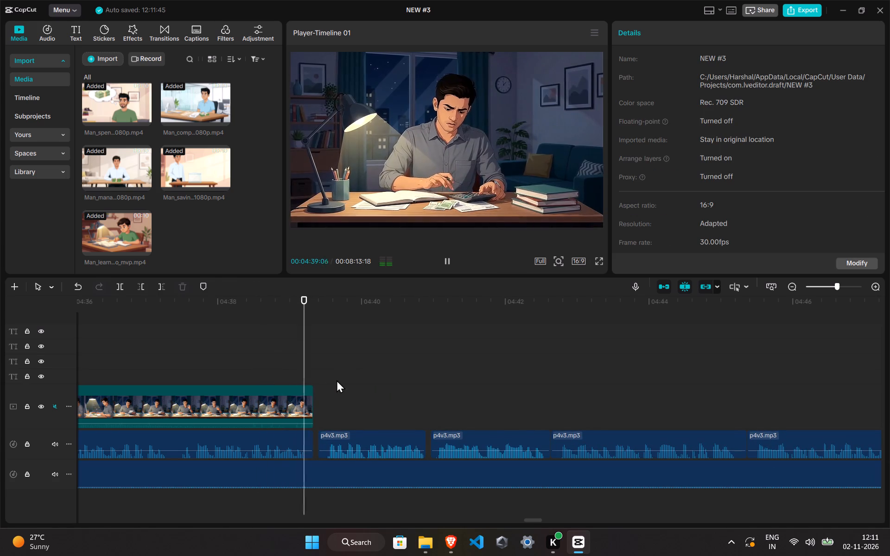
# Enable Smooth slow-mo with Frame blending on the Man_learning_to_manage_money clip and play back the section from the title card.
pyautogui.keyDown('ctrl'); pyautogui.scroll(-20, 339, 384); pyautogui.keyUp('ctrl')
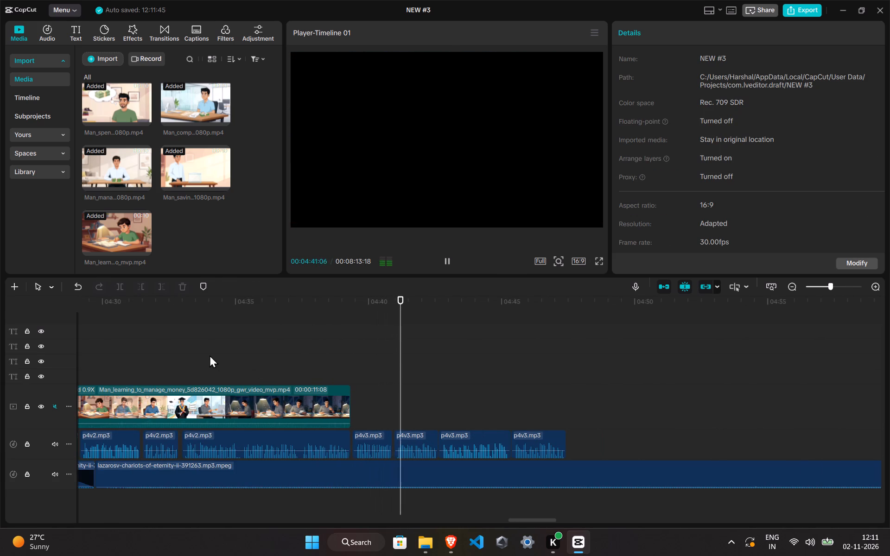
pyautogui.click(210, 355)
pyautogui.click(89, 354)
pyautogui.click(152, 411)
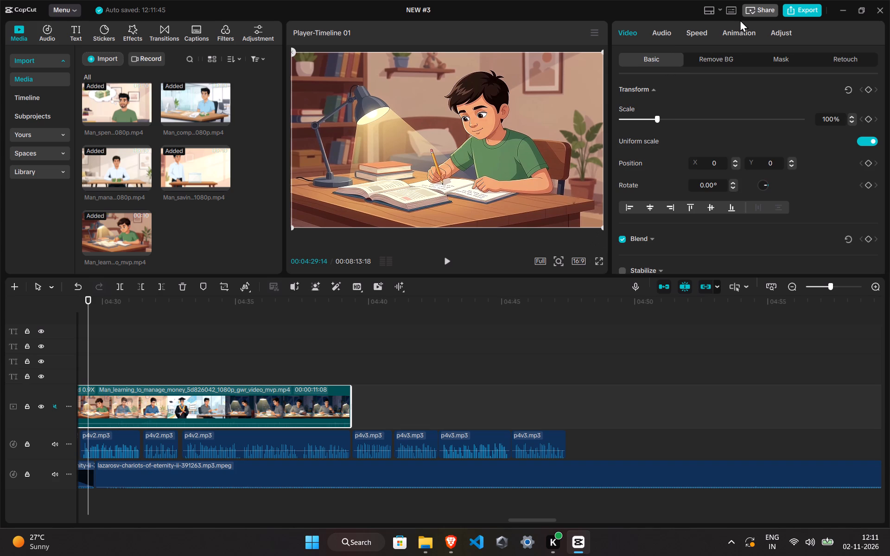
pyautogui.click(698, 23)
pyautogui.click(629, 182)
pyautogui.click(621, 188)
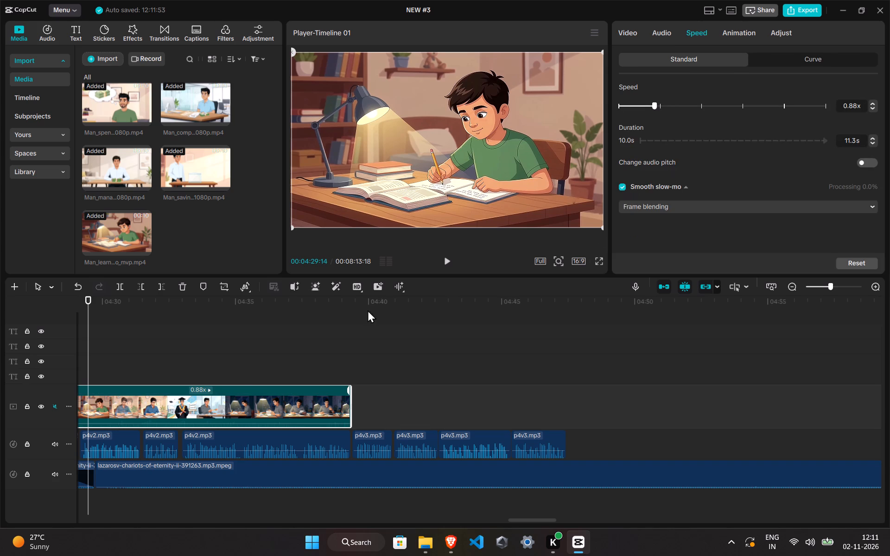
pyautogui.click(227, 334)
pyautogui.moveTo(227, 334); pyautogui.dragTo(889, 365)
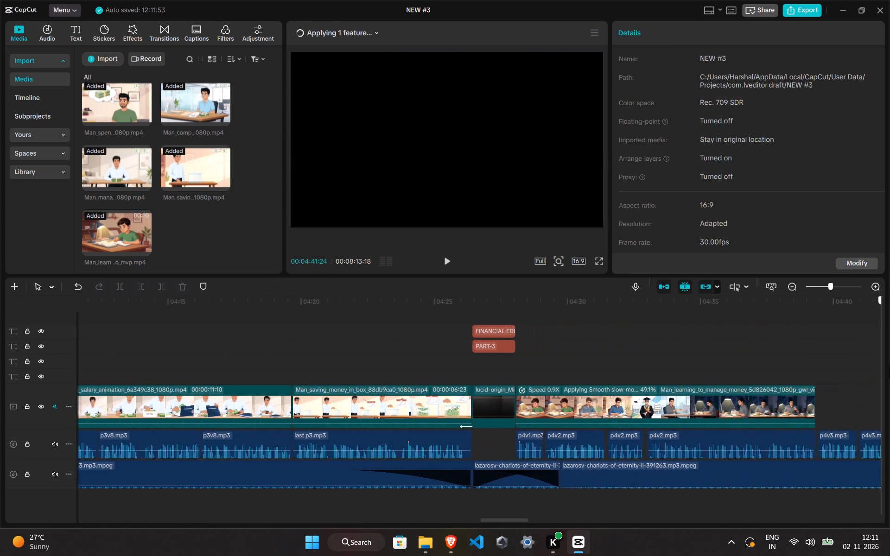
pyautogui.moveTo(889, 365); pyautogui.dragTo(268, 358)
pyautogui.press('space')
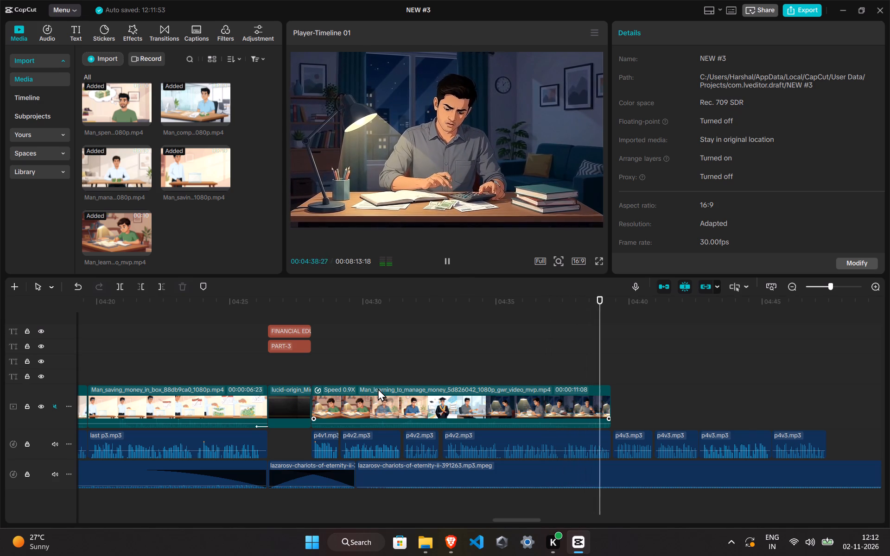
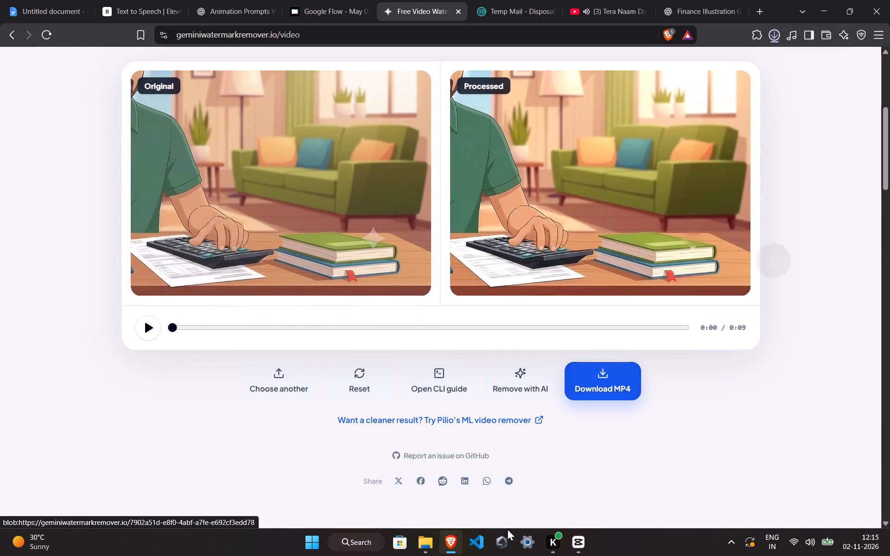
# In CapCut, import the Man_reviewing_personal_finance_d..._gwr_video_mvp clip from CLIPS and place it on the main track directly after the Man_learning_to_manage_money clip.
pyautogui.click(582, 536)
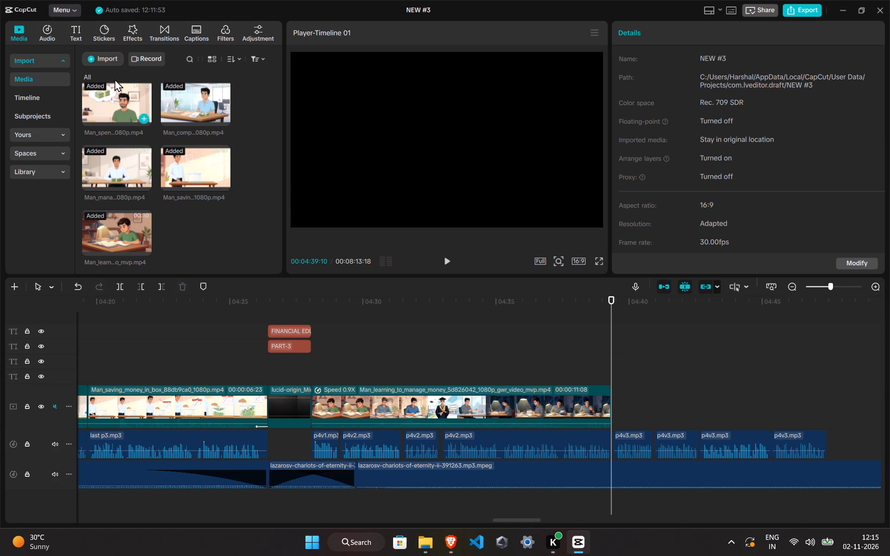
pyautogui.click(102, 49)
pyautogui.click(108, 61)
pyautogui.click(140, 79)
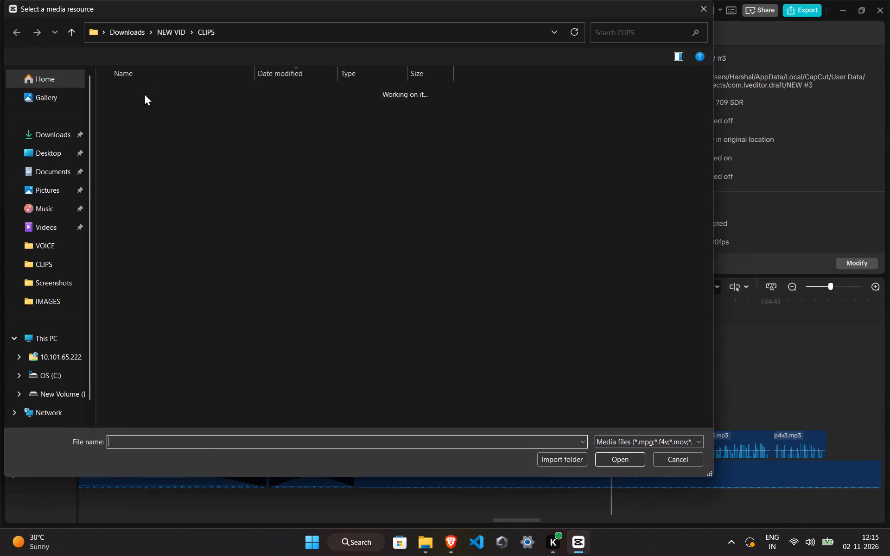
pyautogui.click(140, 103)
pyautogui.click(606, 456)
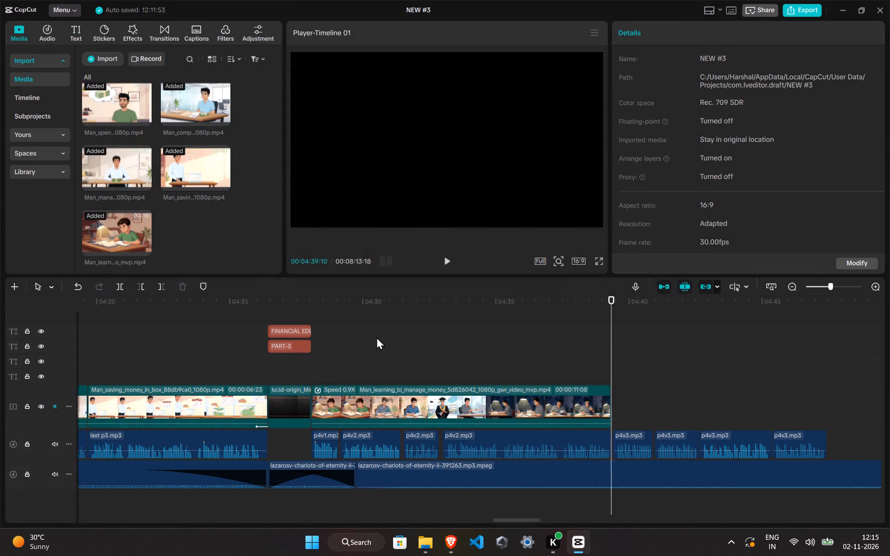
pyautogui.moveTo(202, 239); pyautogui.dragTo(617, 397)
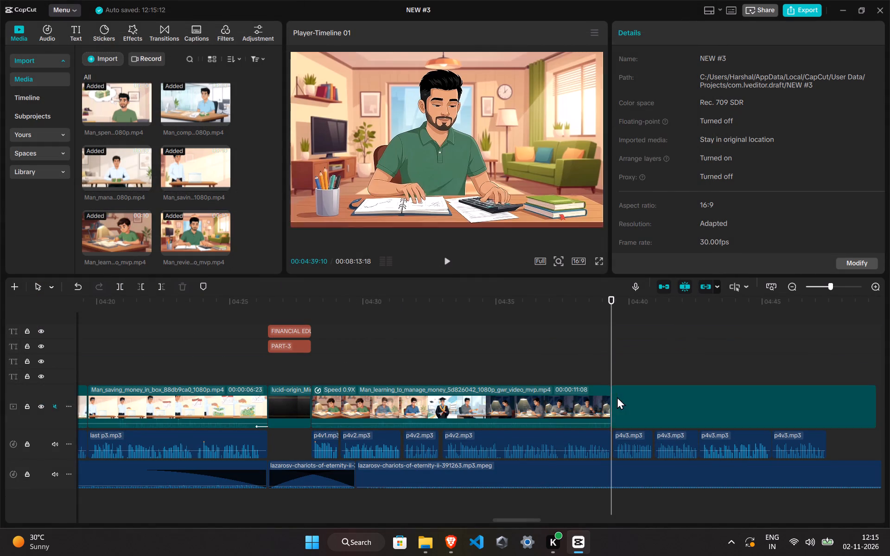
# Apply the Fade Out animation to the end of the Man_learning_to_manage_money clip.
pyautogui.click(601, 361)
pyautogui.press('space')
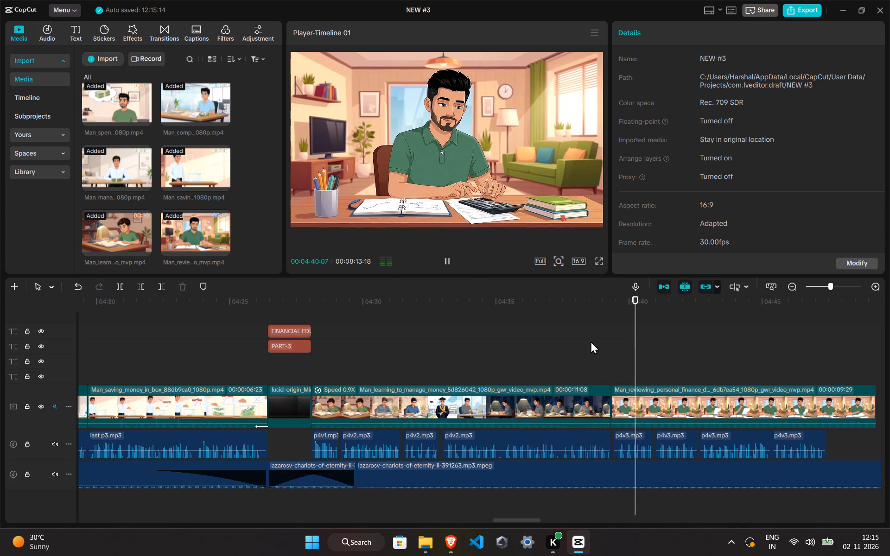
pyautogui.click(591, 341)
pyautogui.press('space')
pyautogui.keyDown('ctrl'); pyautogui.scroll(7, 603, 376); pyautogui.keyUp('ctrl')
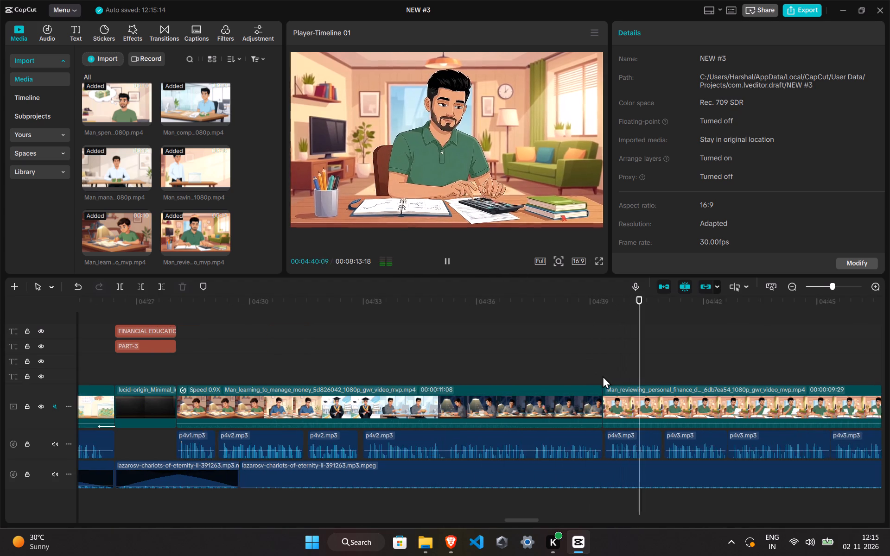
pyautogui.keyDown('ctrl'); pyautogui.scroll(4, 603, 376); pyautogui.keyUp('ctrl')
pyautogui.click(577, 364)
pyautogui.keyDown('ctrl'); pyautogui.scroll(18, 578, 364); pyautogui.keyUp('ctrl')
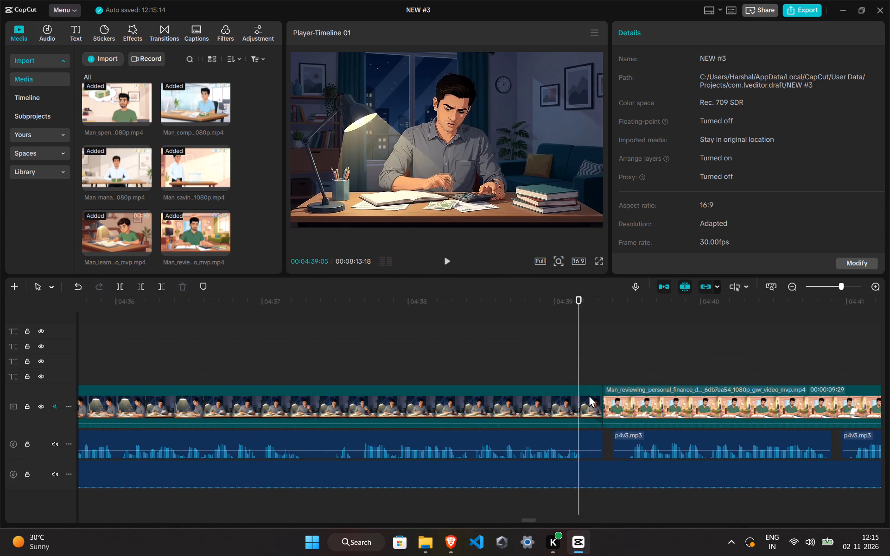
pyautogui.click(580, 397)
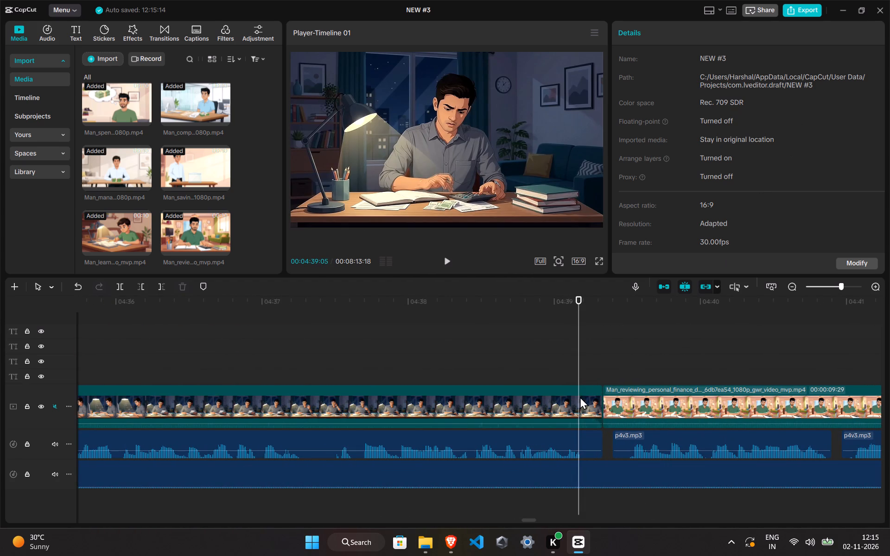
pyautogui.click(726, 38)
pyautogui.click(689, 149)
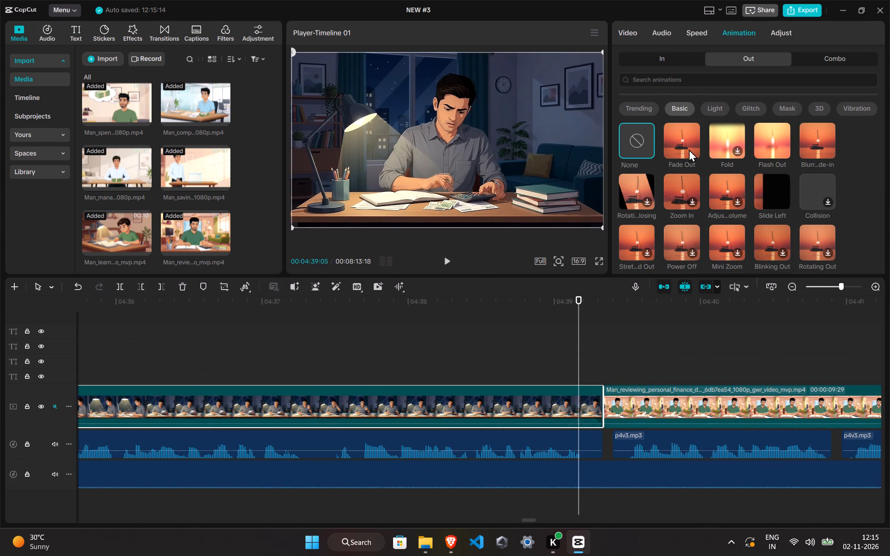
# Play back the faded join and the new personal finance clip to check them against the p4v3 narration.
pyautogui.click(432, 366)
pyautogui.press('space')
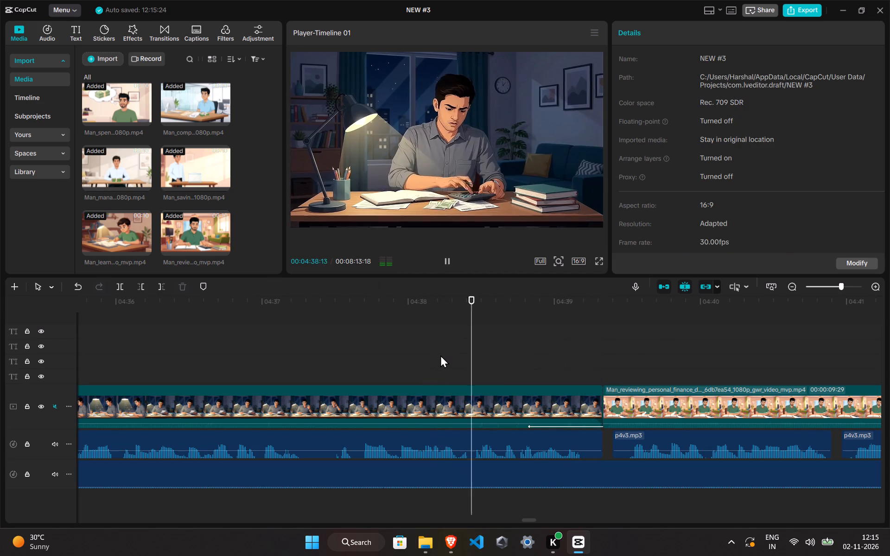
pyautogui.keyDown('ctrl'); pyautogui.scroll(-10, 442, 352); pyautogui.keyUp('ctrl')
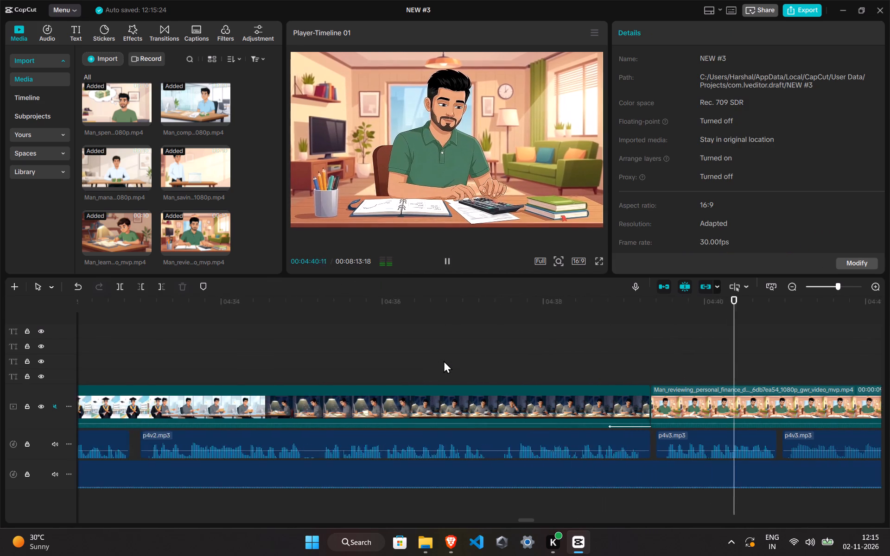
pyautogui.keyDown('ctrl'); pyautogui.scroll(-3, 444, 360); pyautogui.keyUp('ctrl')
pyautogui.moveTo(528, 519); pyautogui.dragTo(537, 518)
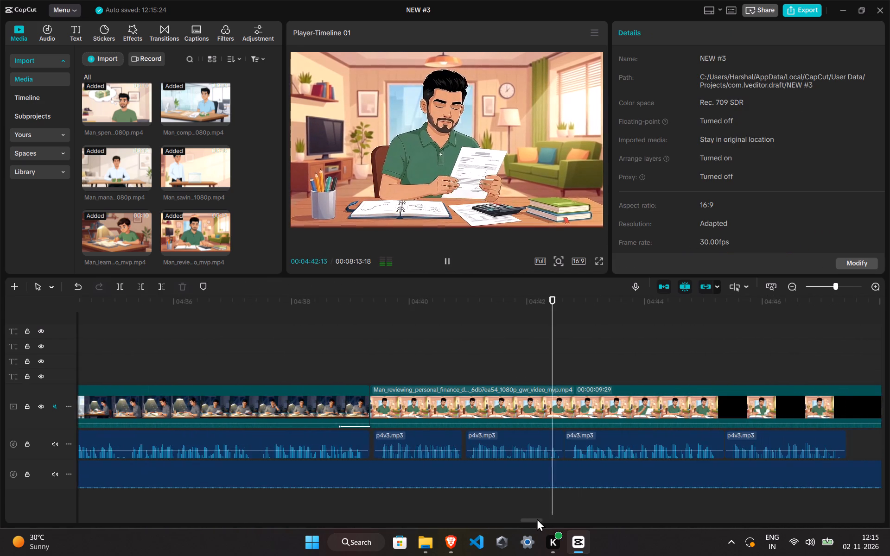
pyautogui.moveTo(537, 518); pyautogui.dragTo(540, 518)
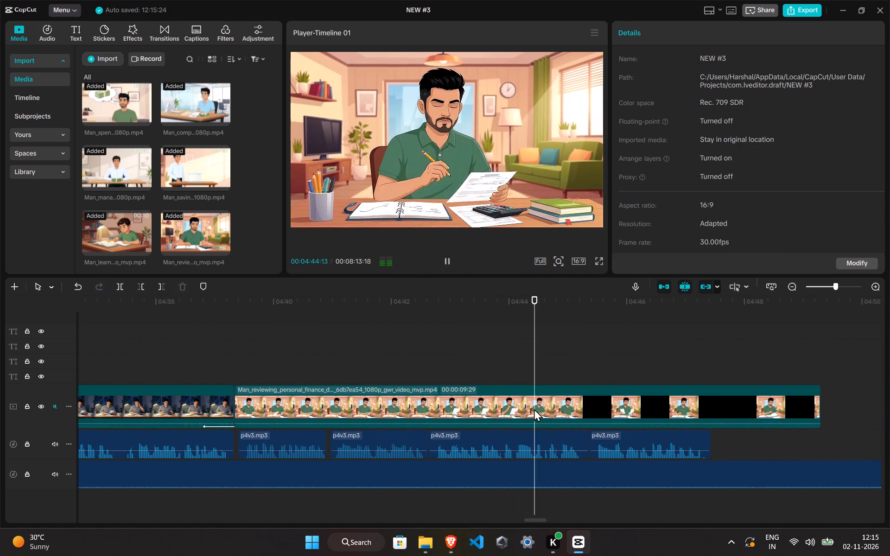
pyautogui.keyDown('ctrl'); pyautogui.scroll(-5, 534, 408); pyautogui.keyUp('ctrl')
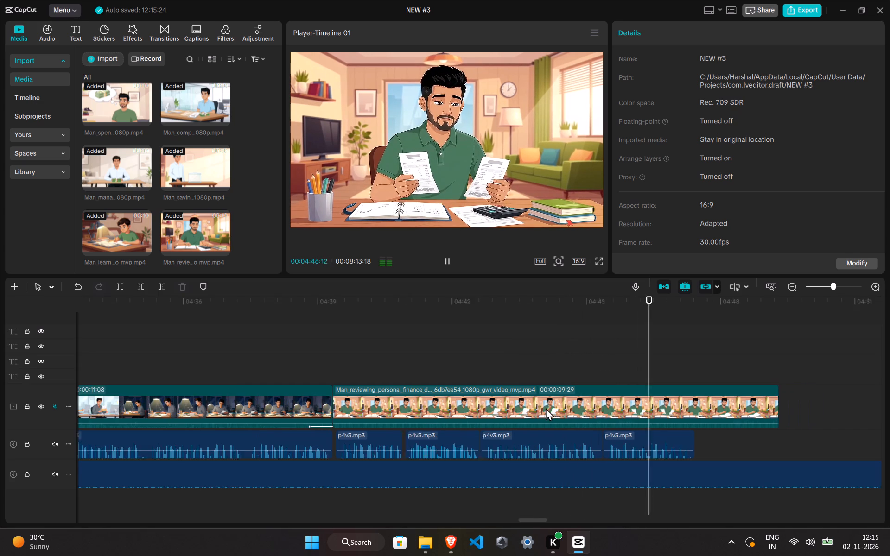
pyautogui.keyDown('ctrl'); pyautogui.scroll(-3, 546, 408); pyautogui.keyUp('ctrl')
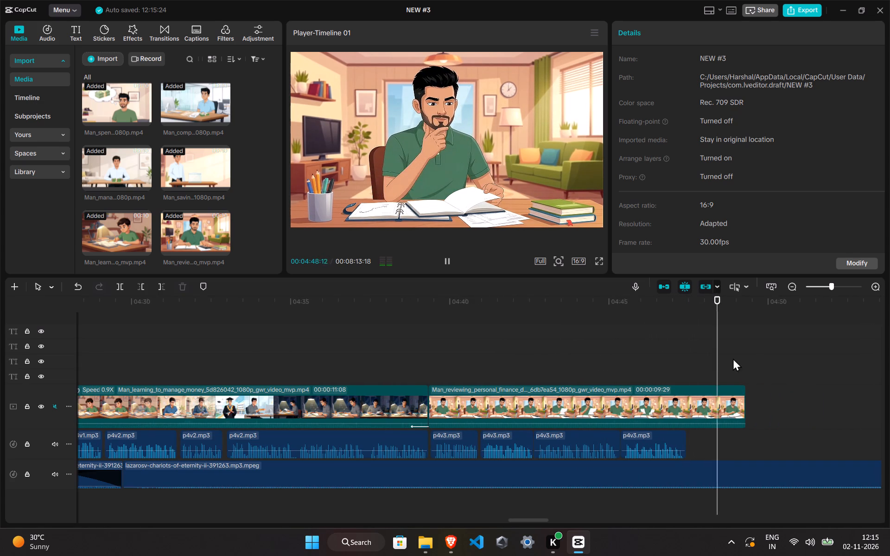
# Add the p4v4.mp3 narration to the voice track just after the last p4v3 segment, leaving a small gap.
pyautogui.click(694, 356)
pyautogui.doubleClick(693, 356)
pyautogui.click(690, 357)
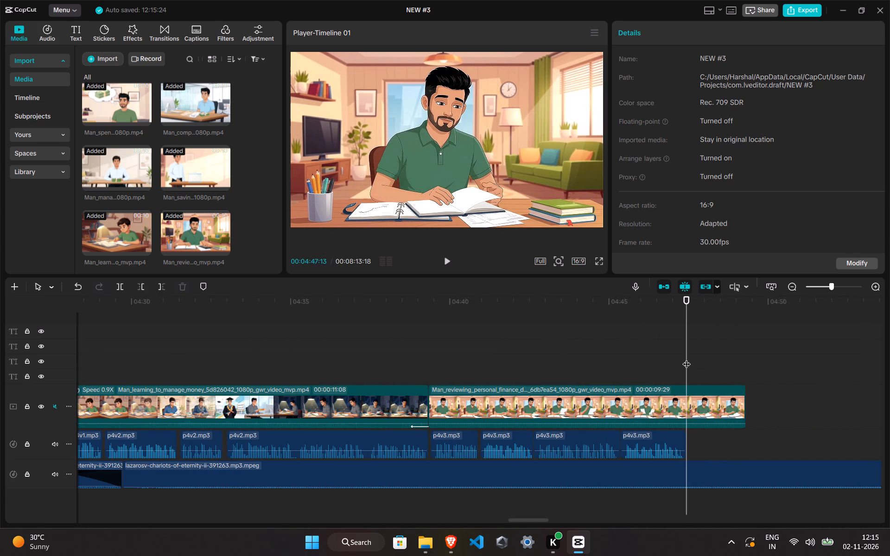
pyautogui.scroll(-7, 123, 77)
pyautogui.scroll(5, 153, 195)
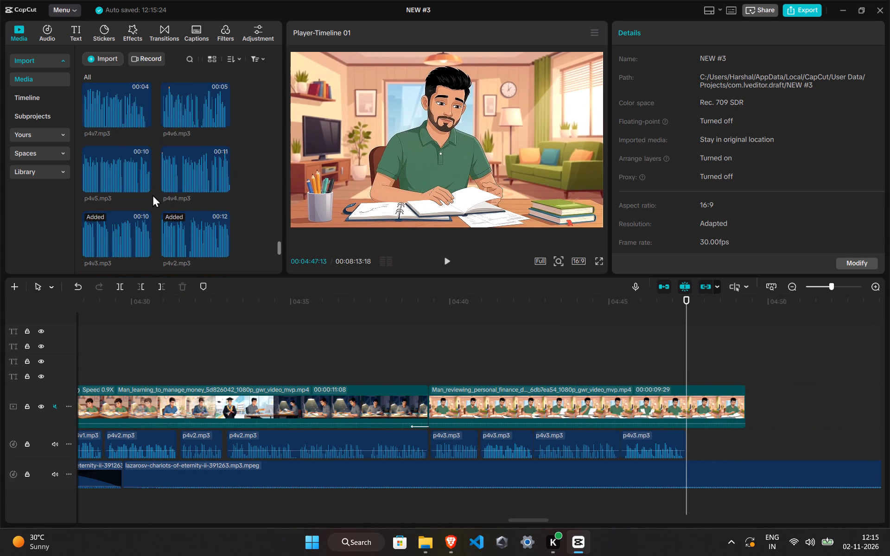
pyautogui.scroll(4, 153, 195)
pyautogui.scroll(-3, 168, 214)
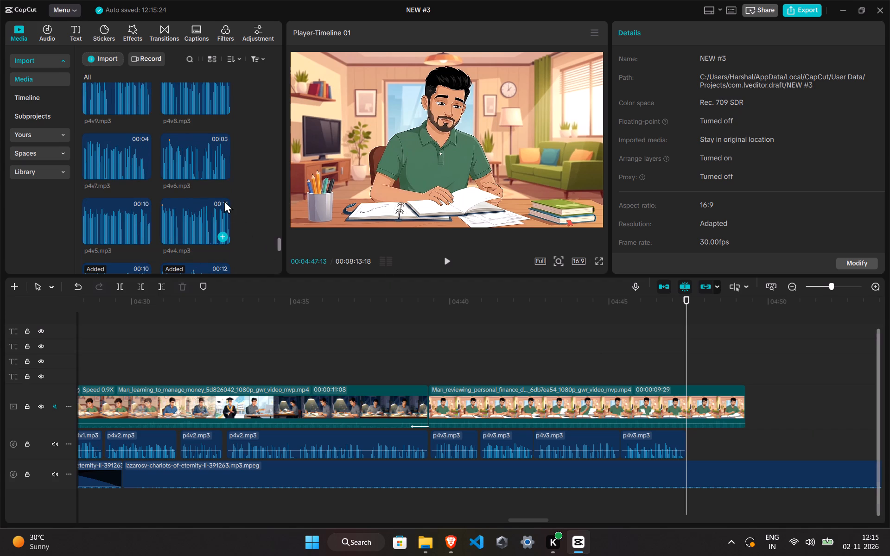
pyautogui.scroll(1, 222, 199)
pyautogui.scroll(-2, 222, 198)
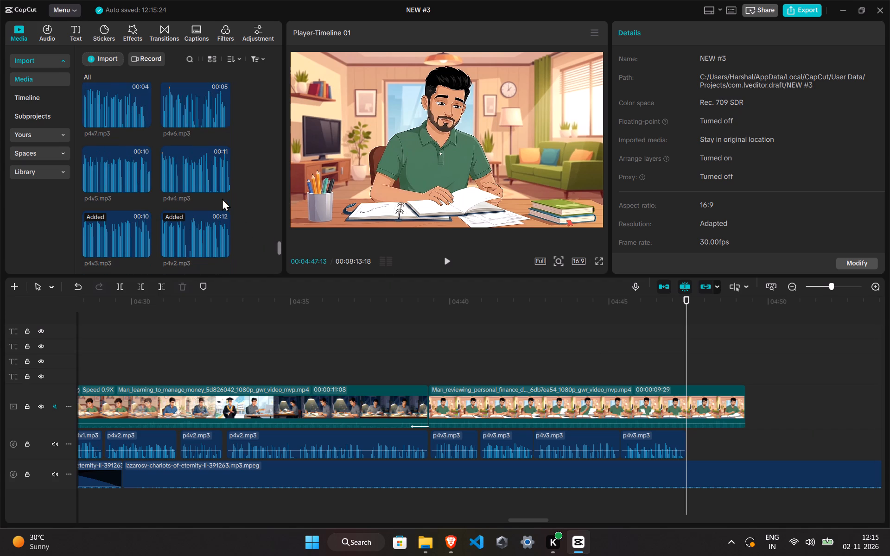
pyautogui.click(191, 171)
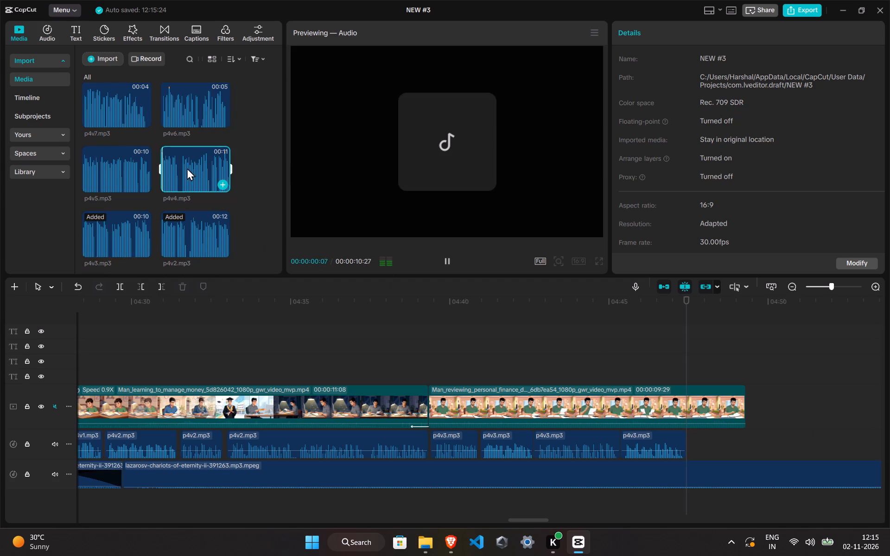
pyautogui.moveTo(186, 167); pyautogui.dragTo(691, 445)
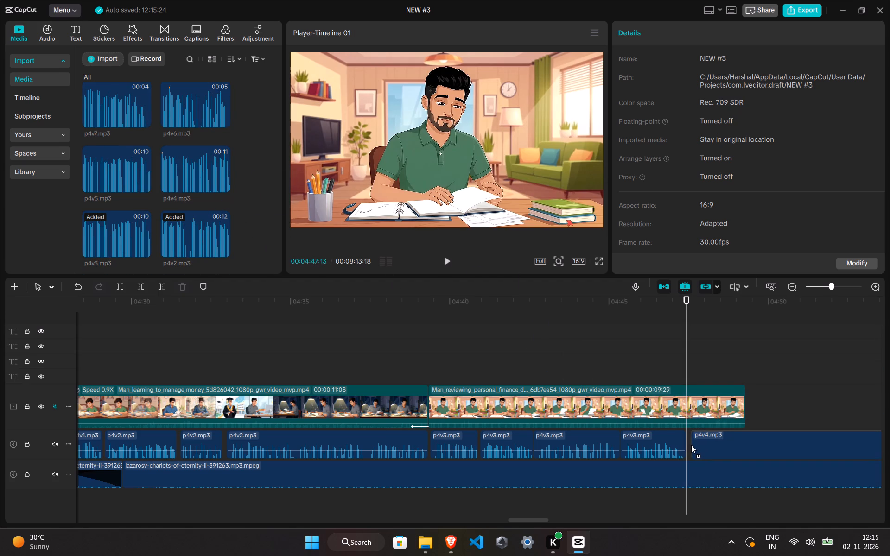
pyautogui.moveTo(691, 445); pyautogui.dragTo(694, 444)
# Play back the end of the personal finance clip into the p4v4 narration to check the timing.
pyautogui.click(572, 334)
pyautogui.press('space')
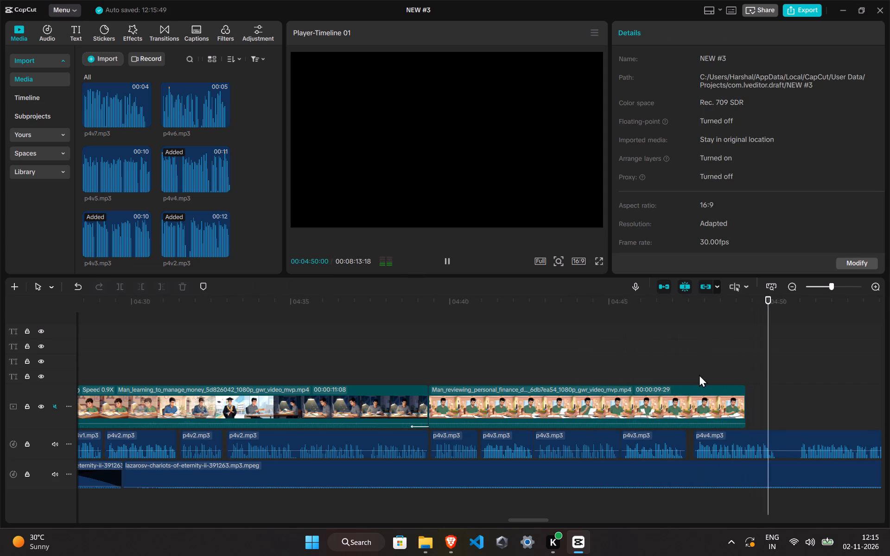
pyautogui.click(746, 369)
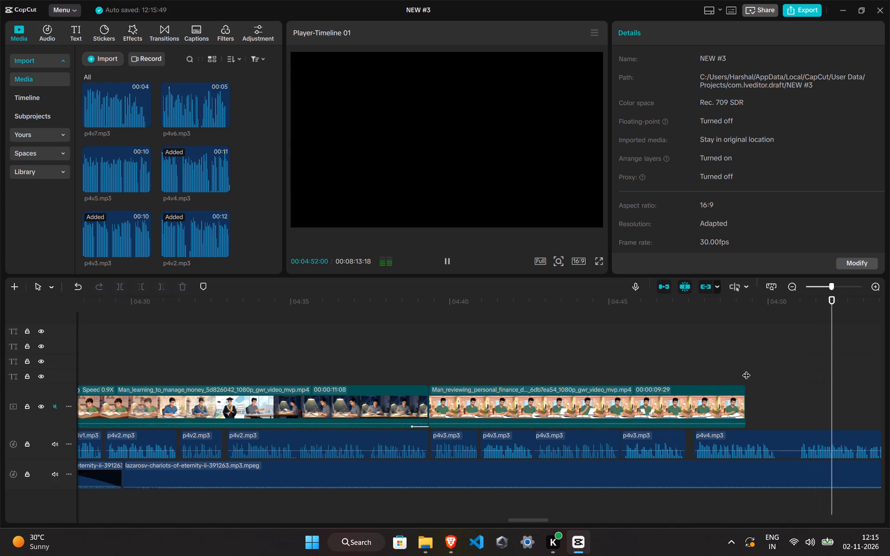
# Split the Man_reviewing_personal_finance clip where the p4v4 narration starts and delete the leftover part after the cut.
pyautogui.keyDown('ctrl'); pyautogui.scroll(-6, 723, 437); pyautogui.keyUp('ctrl')
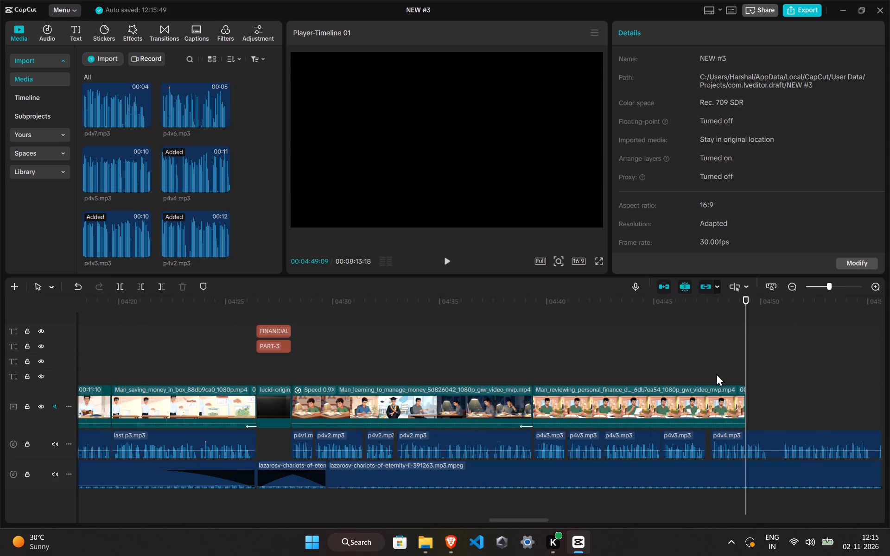
pyautogui.click(716, 373)
pyautogui.doubleClick(716, 370)
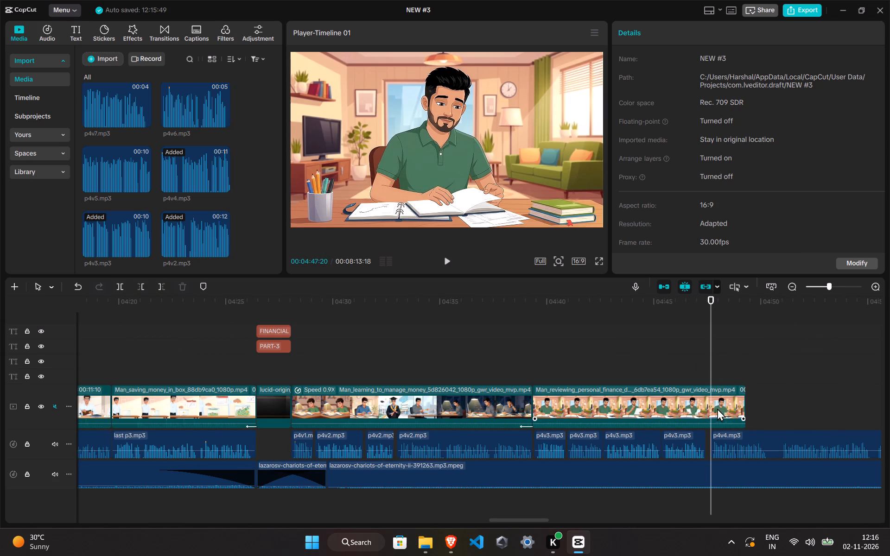
pyautogui.click(717, 409)
pyautogui.keyDown('ctrl'); pyautogui.scroll(9, 706, 398); pyautogui.keyUp('ctrl')
pyautogui.hotkey('ctrl', 'b')
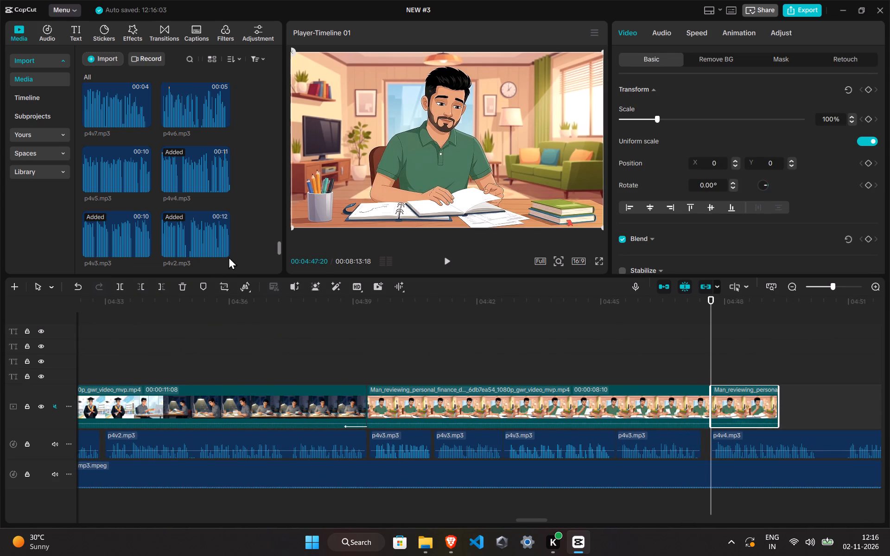
pyautogui.click(180, 287)
# Apply the Fade Out animation to the end of the trimmed personal finance clip, keeping its 0.5 s duration.
pyautogui.click(651, 399)
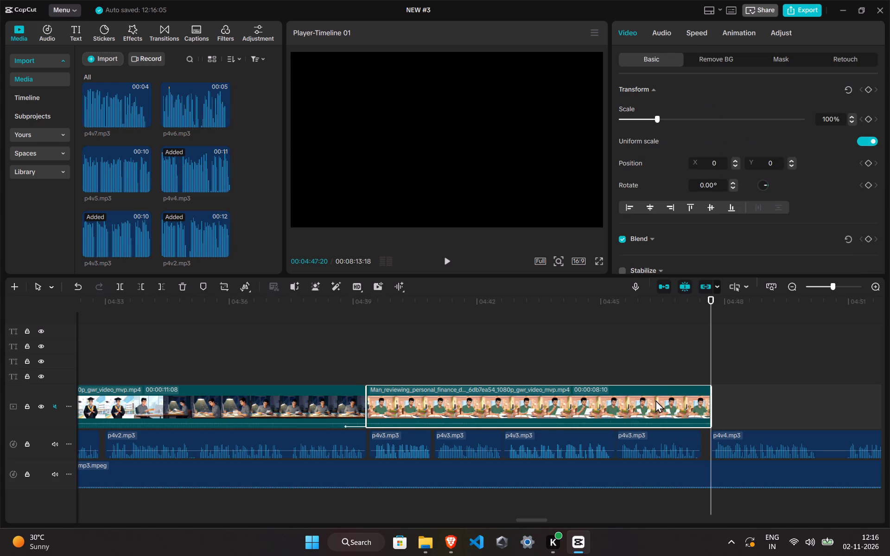
pyautogui.keyDown('ctrl'); pyautogui.scroll(20, 654, 399); pyautogui.keyUp('ctrl')
pyautogui.keyDown('ctrl'); pyautogui.scroll(2, 654, 399); pyautogui.keyUp('ctrl')
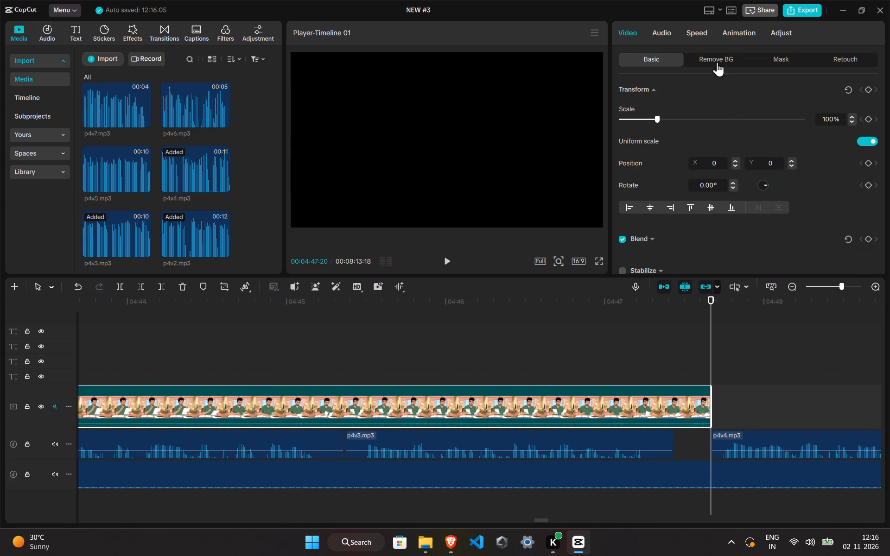
pyautogui.click(732, 22)
pyautogui.click(679, 142)
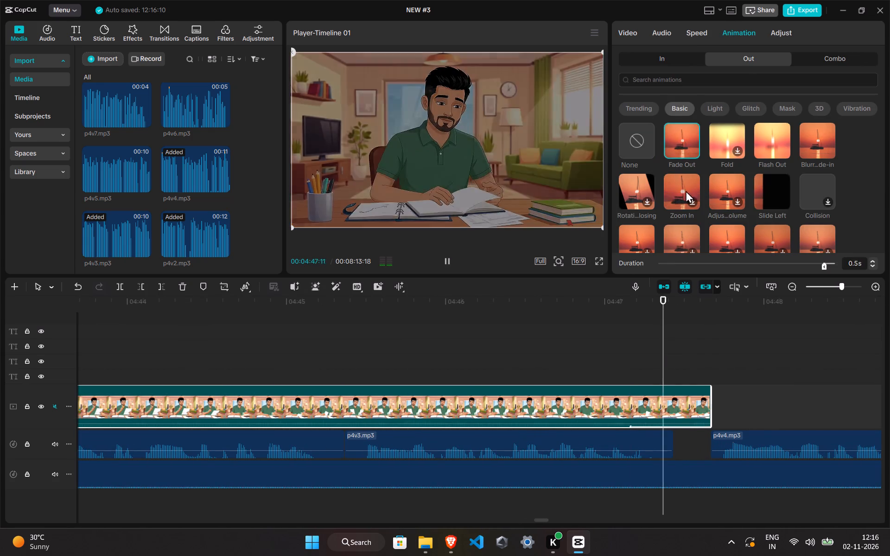
pyautogui.click(494, 320)
pyautogui.press('space')
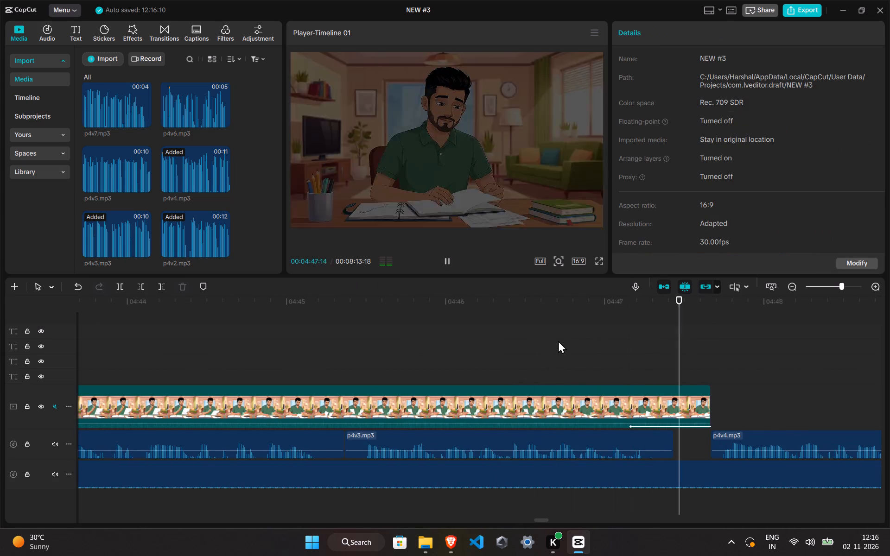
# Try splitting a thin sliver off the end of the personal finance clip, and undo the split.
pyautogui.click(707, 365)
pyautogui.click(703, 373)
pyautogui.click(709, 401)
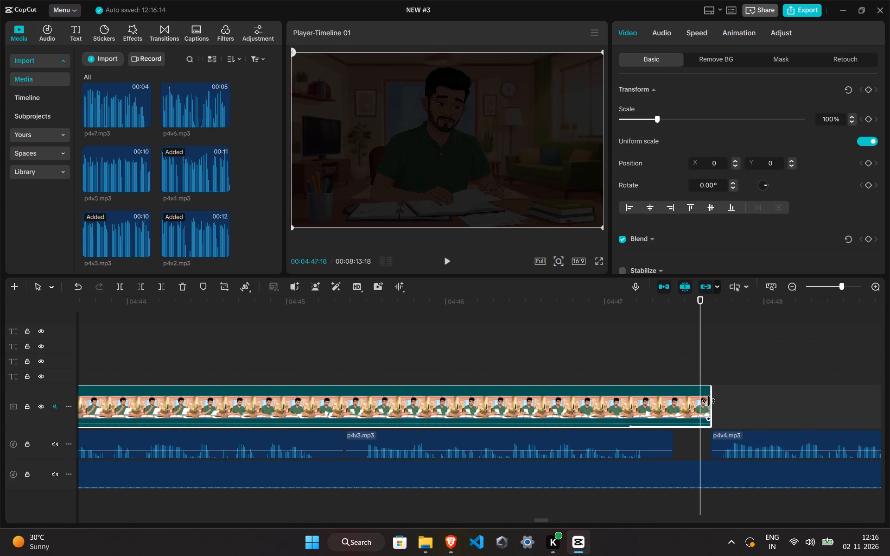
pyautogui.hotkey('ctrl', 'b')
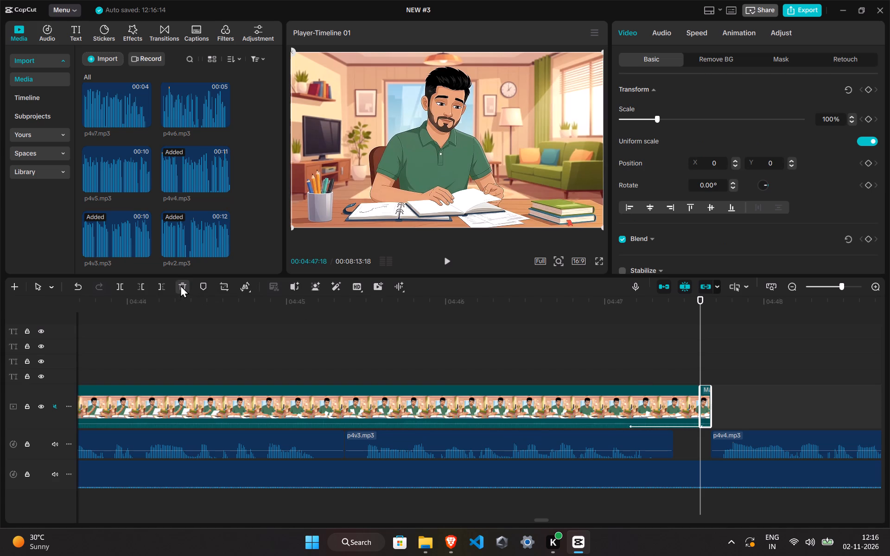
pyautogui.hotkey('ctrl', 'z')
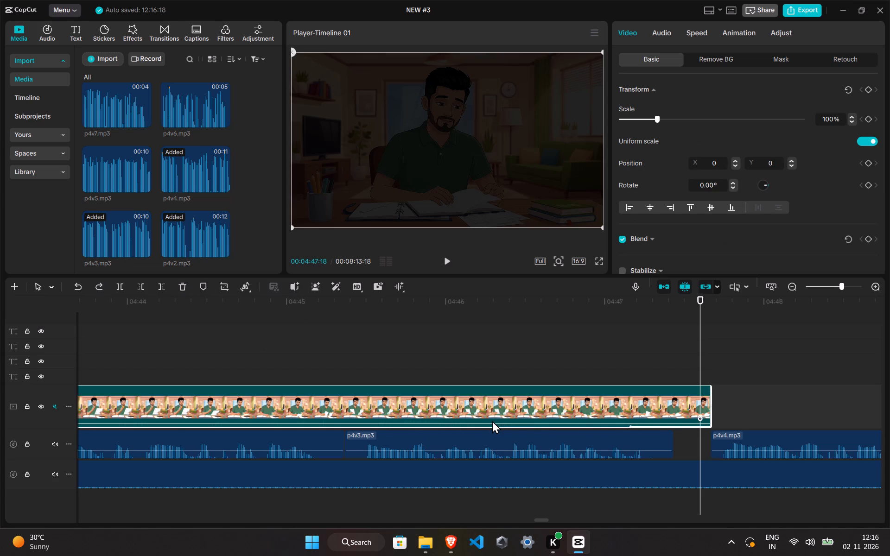
# Play back the personal finance clip's fade-out and the opening of the p4v4 narration to check the join.
pyautogui.click(584, 363)
pyautogui.click(657, 394)
pyautogui.press('space')
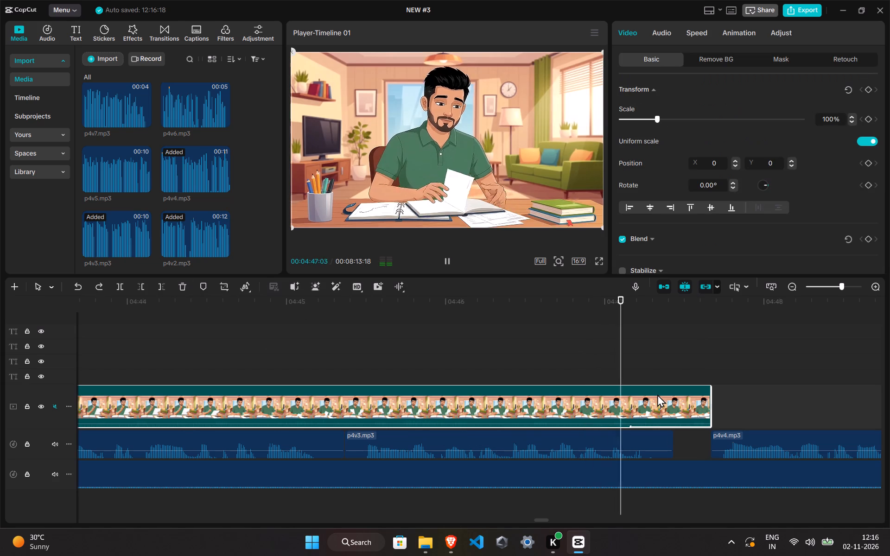
pyautogui.click(708, 351)
pyautogui.keyDown('ctrl'); pyautogui.scroll(-8, 710, 392); pyautogui.keyUp('ctrl')
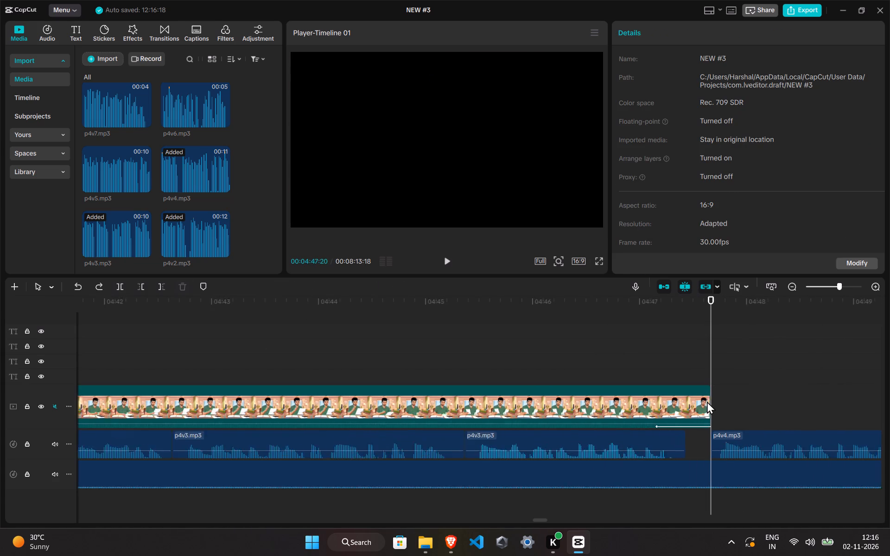
pyautogui.keyDown('ctrl'); pyautogui.scroll(-15, 707, 401); pyautogui.keyUp('ctrl')
pyautogui.scroll(-6, 704, 425)
pyautogui.keyDown('ctrl'); pyautogui.scroll(-5, 704, 425); pyautogui.keyUp('ctrl')
pyautogui.click(668, 375)
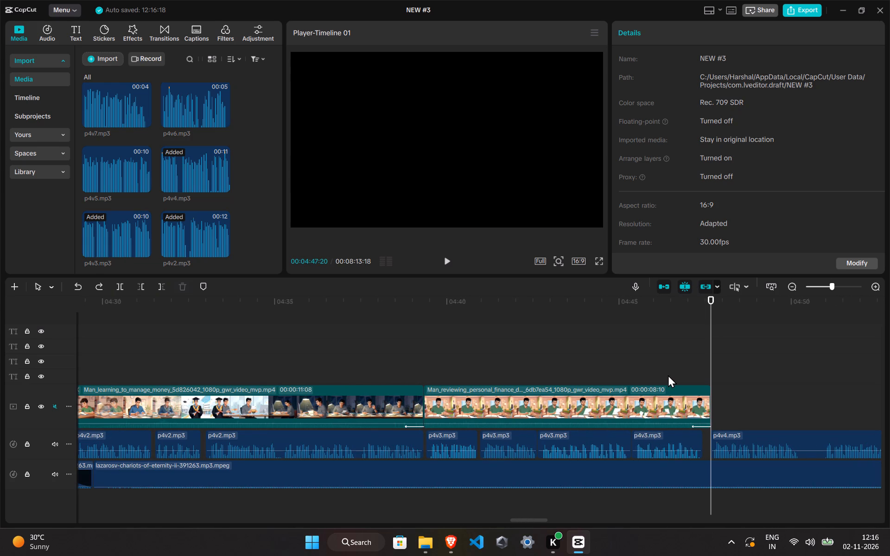
pyautogui.press('space')
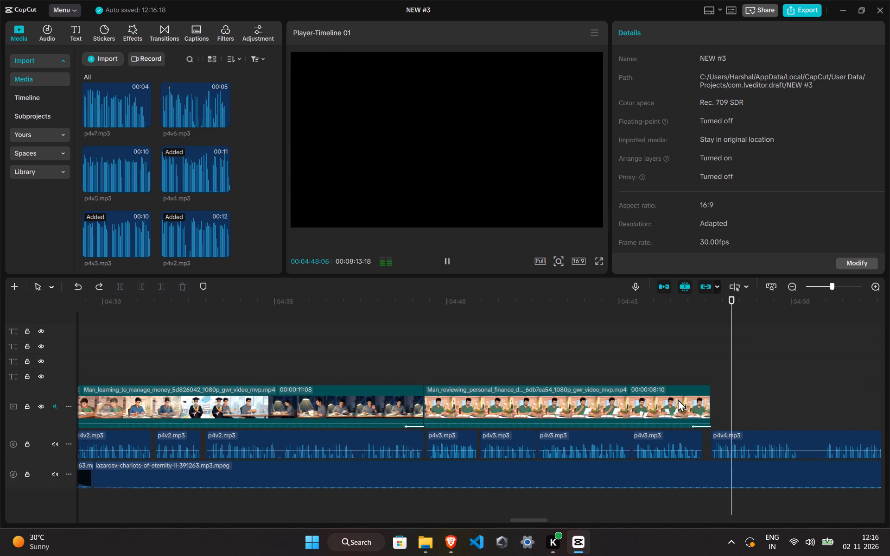
# Switch to Brave and bring up the most recent clips in the Google Flow project.
pyautogui.click(454, 531)
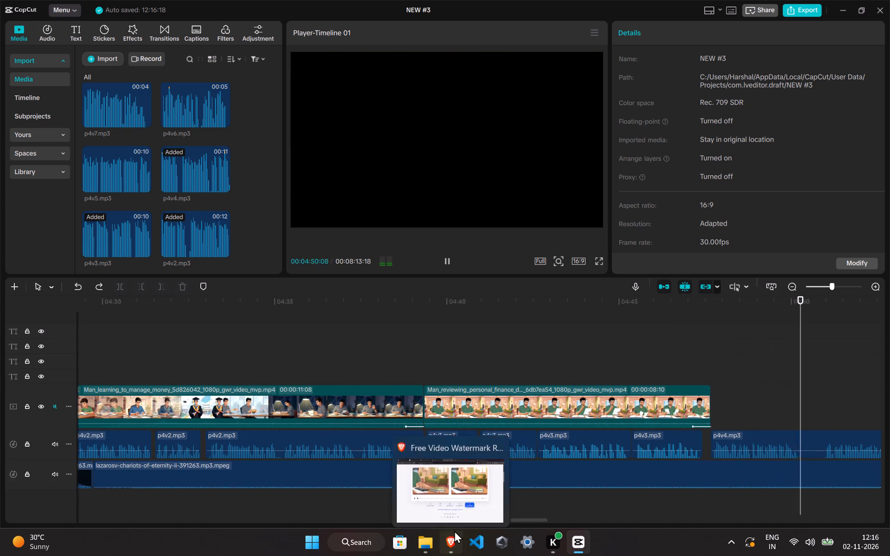
pyautogui.click(281, 0)
pyautogui.click(330, 0)
pyautogui.scroll(2, 356, 189)
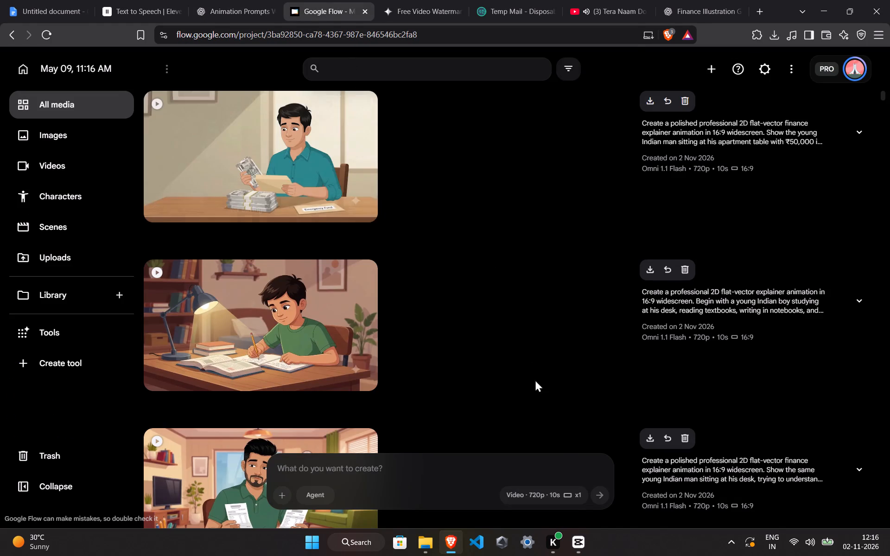
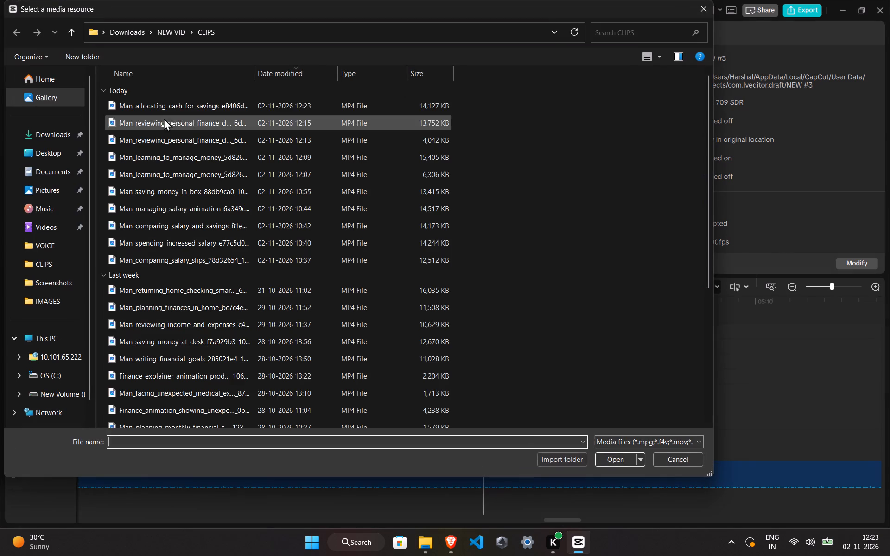
pyautogui.click(157, 107)
pyautogui.click(610, 457)
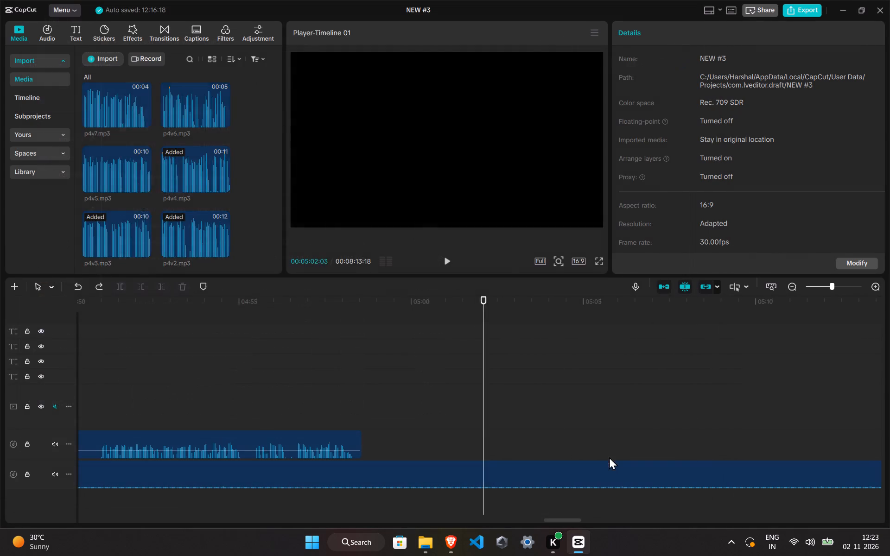
pyautogui.moveTo(127, 239); pyautogui.dragTo(114, 389)
# Play the new savings clip with the p4v4.mp3 narration and check how the ends of both tracks line up.
pyautogui.click(484, 355)
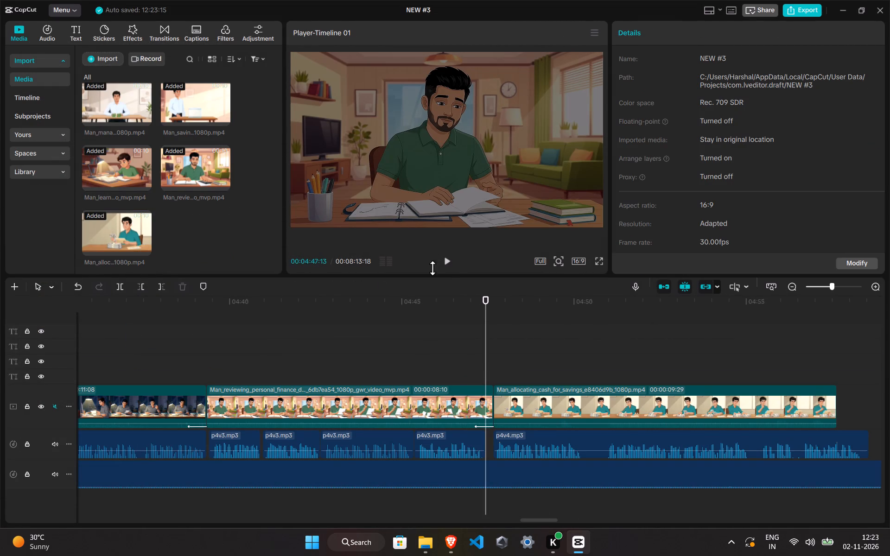
pyautogui.click(457, 265)
pyautogui.click(356, 356)
pyautogui.click(447, 256)
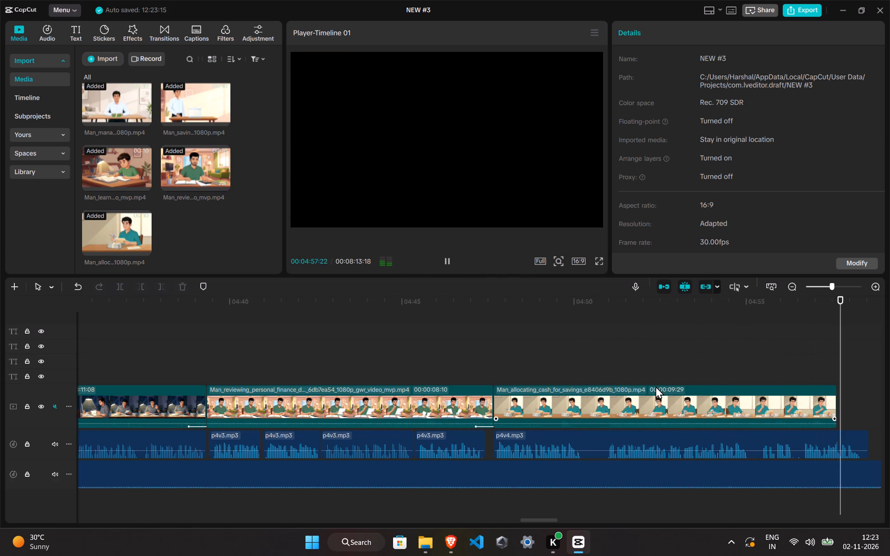
pyautogui.click(867, 383)
pyautogui.moveTo(865, 383); pyautogui.dragTo(855, 384)
pyautogui.scroll(-11, 502, 391)
pyautogui.click(422, 376)
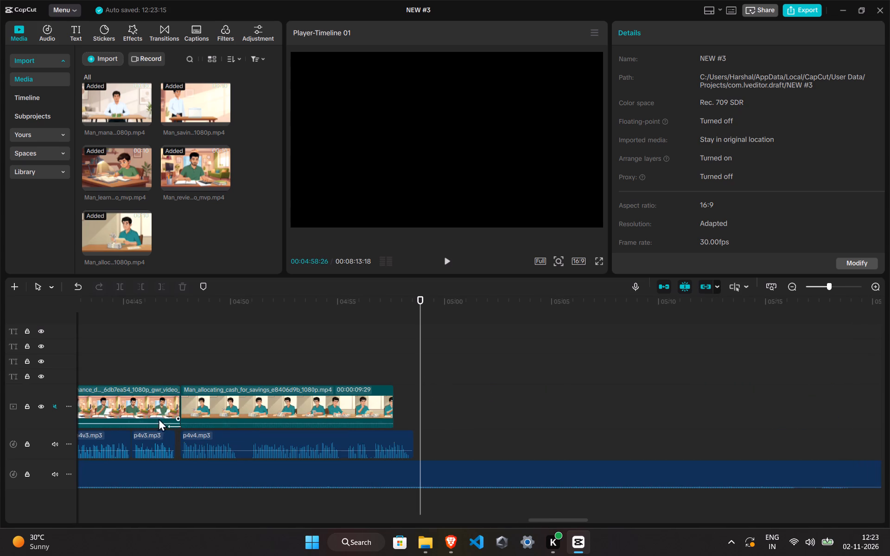
# Cut the pause between 04:50:10 and 04:50:25 out of the p4v4.mp3 narration.
pyautogui.click(253, 348)
pyautogui.keyDown('ctrl'); pyautogui.scroll(11, 243, 364); pyautogui.keyUp('ctrl')
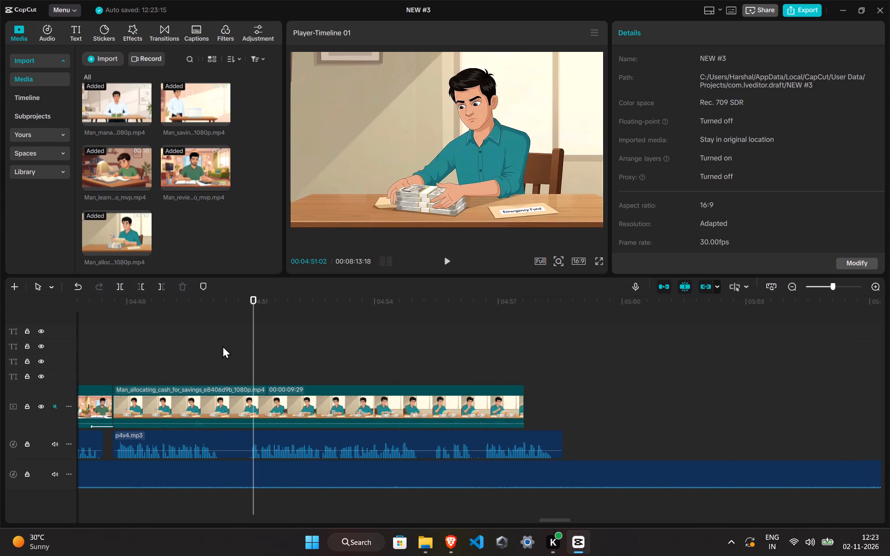
pyautogui.click(222, 346)
pyautogui.scroll(12, 223, 433)
pyautogui.keyDown('ctrl'); pyautogui.click(222, 457); pyautogui.keyUp('ctrl')
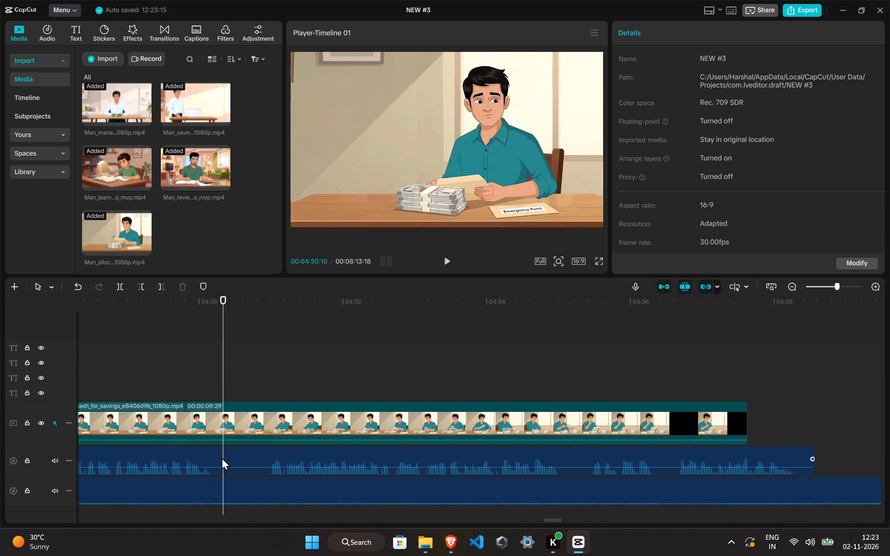
pyautogui.hotkey('ctrl', 'b')
pyautogui.click(273, 352)
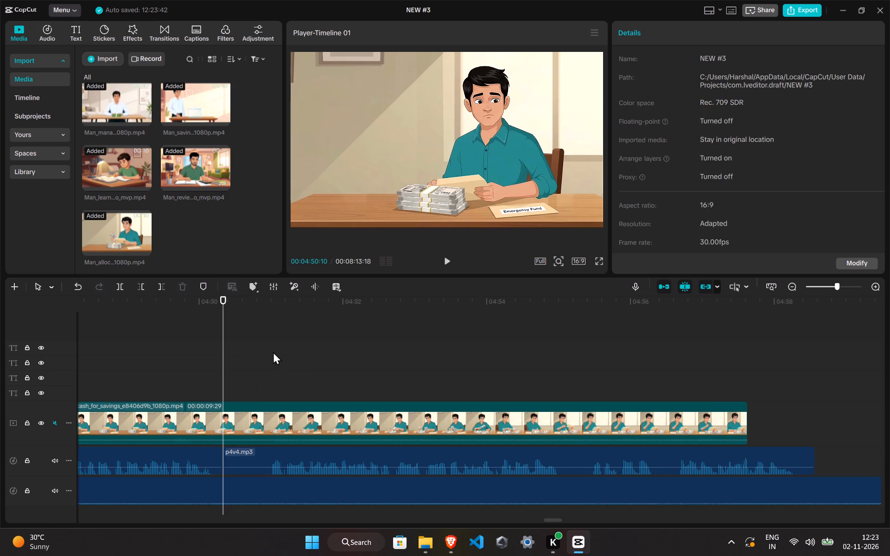
pyautogui.click(259, 366)
pyautogui.click(242, 463)
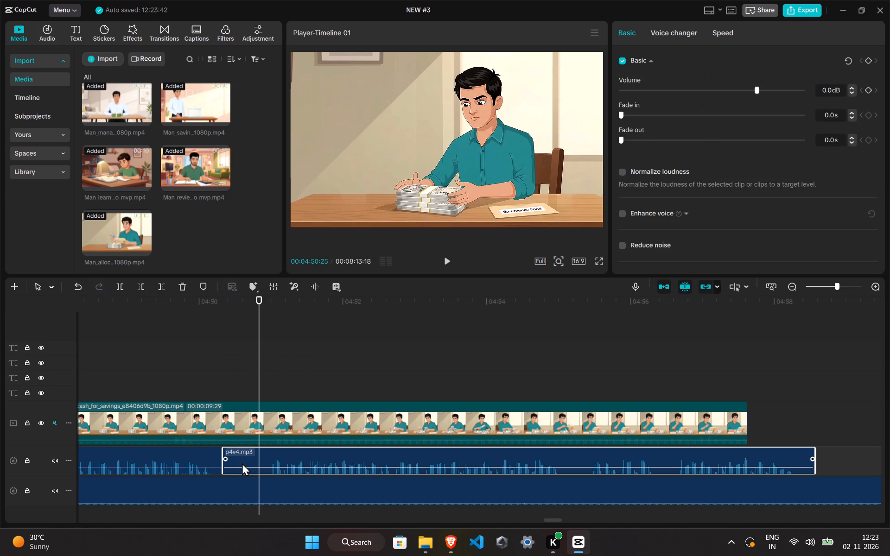
pyautogui.hotkey('ctrl', 'b')
pyautogui.click(242, 463)
pyautogui.click(183, 285)
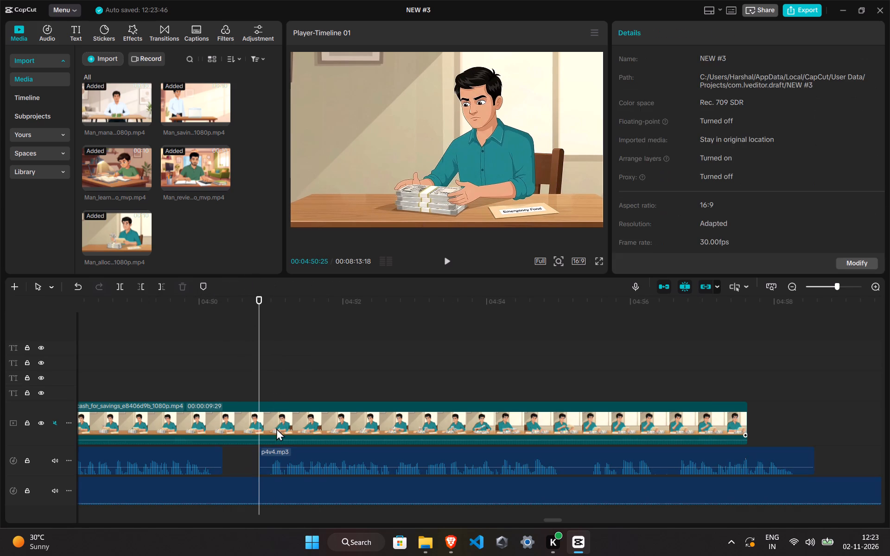
# Move the remaining p4v4.mp3 segment back against the preceding narration at 04:50:10 and play the join.
pyautogui.click(285, 441)
pyautogui.moveTo(286, 457); pyautogui.dragTo(252, 456)
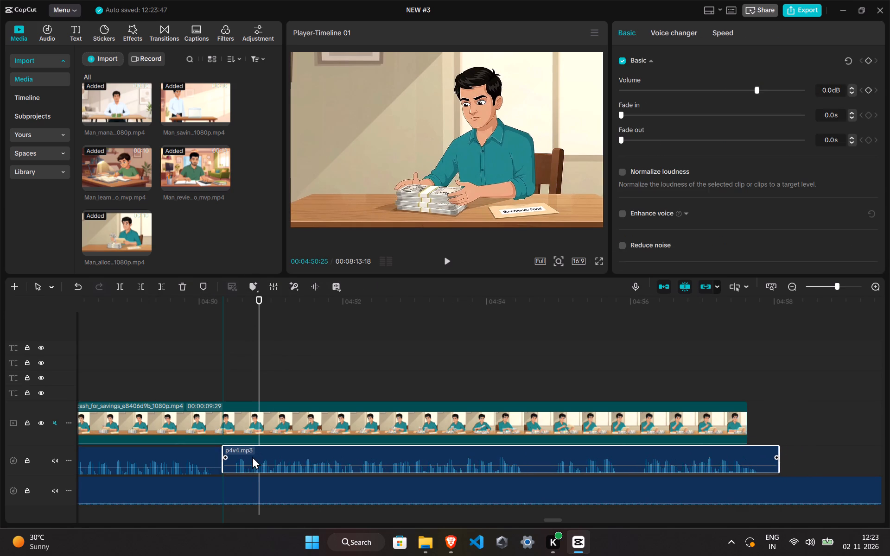
pyautogui.moveTo(252, 456); pyautogui.dragTo(248, 457)
pyautogui.click(188, 397)
pyautogui.press('space')
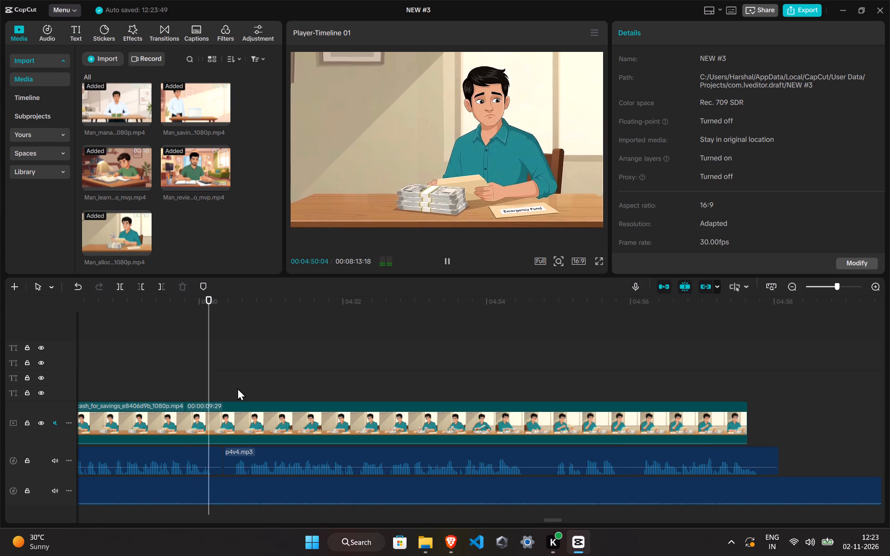
pyautogui.keyDown('ctrl'); pyautogui.scroll(-4, 820, 449); pyautogui.keyUp('ctrl')
pyautogui.keyDown('ctrl'); pyautogui.scroll(-1, 632, 445); pyautogui.keyUp('ctrl')
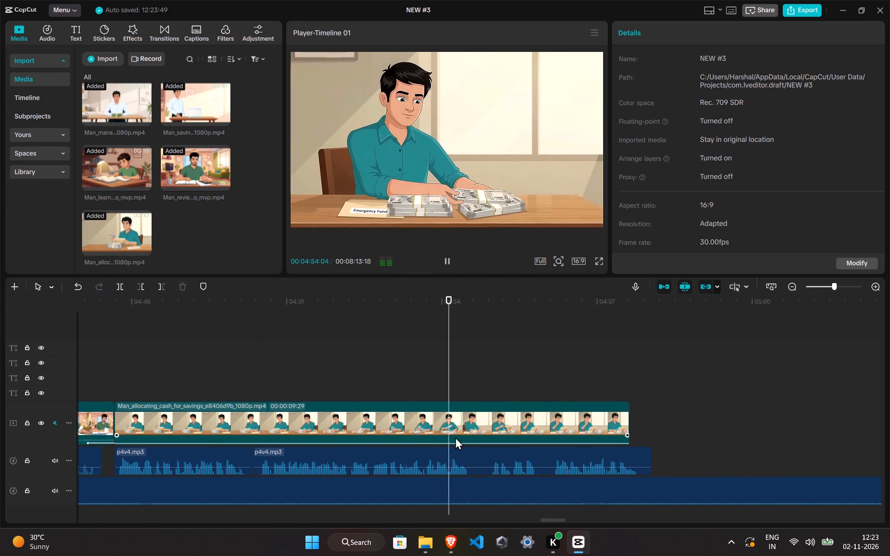
# Cut the pause between about 04:54:17 and 04:54:26 out of the p4v4.mp3 narration.
pyautogui.click(472, 374)
pyautogui.click(466, 460)
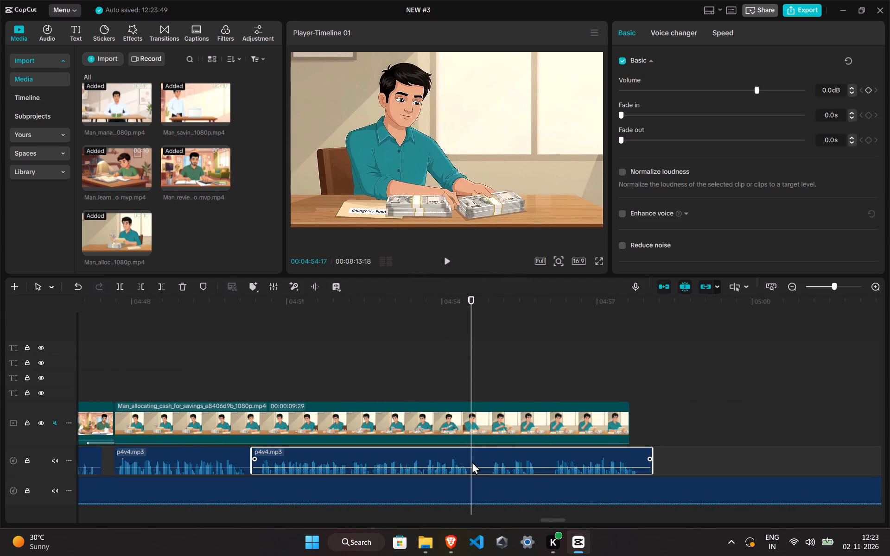
pyautogui.hotkey('ctrl', 'b')
pyautogui.click(486, 374)
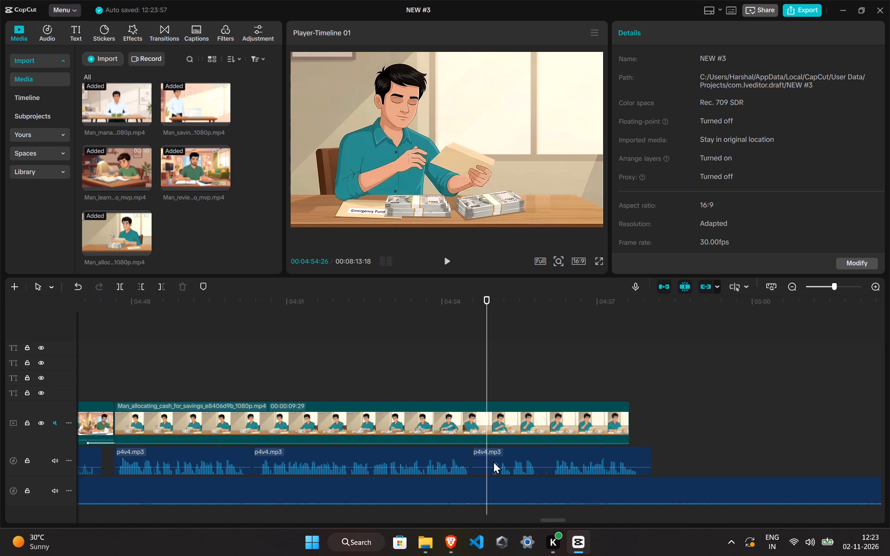
pyautogui.click(483, 461)
pyautogui.hotkey('ctrl', 'b')
pyautogui.click(483, 461)
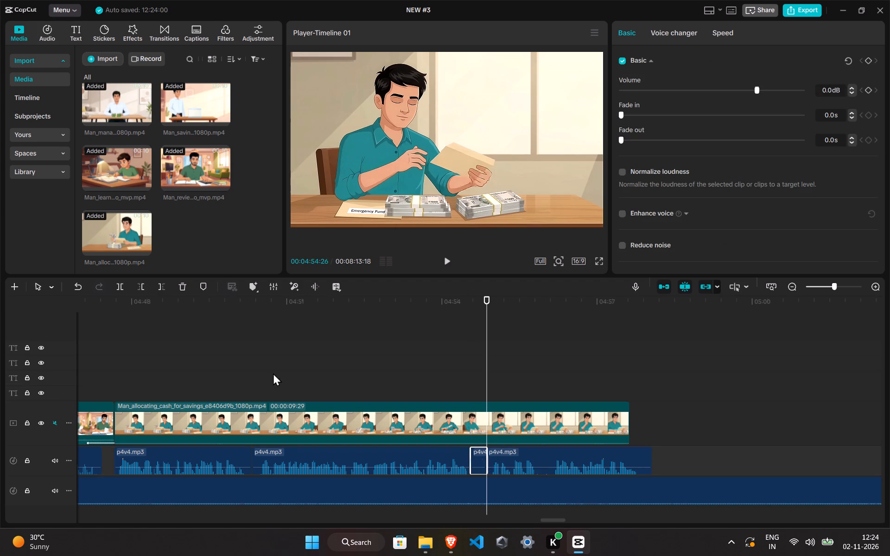
pyautogui.hscroll(-1, 258, 343)
pyautogui.click(188, 286)
# Move the last p4v4.mp3 segment back to close the gap at about 04:54:17 and play the result.
pyautogui.click(264, 382)
pyautogui.moveTo(264, 382); pyautogui.dragTo(67, 373)
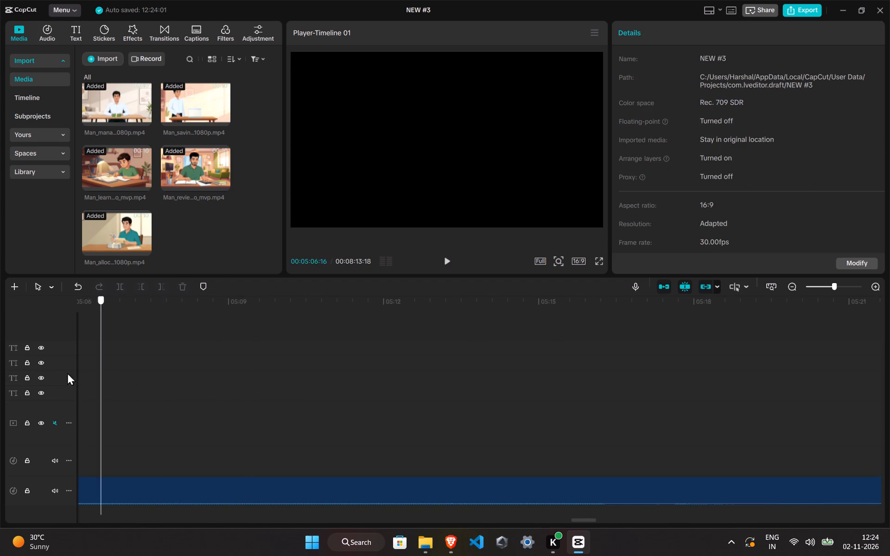
pyautogui.moveTo(67, 373); pyautogui.dragTo(730, 404)
pyautogui.moveTo(710, 450); pyautogui.dragTo(694, 449)
pyautogui.press('space')
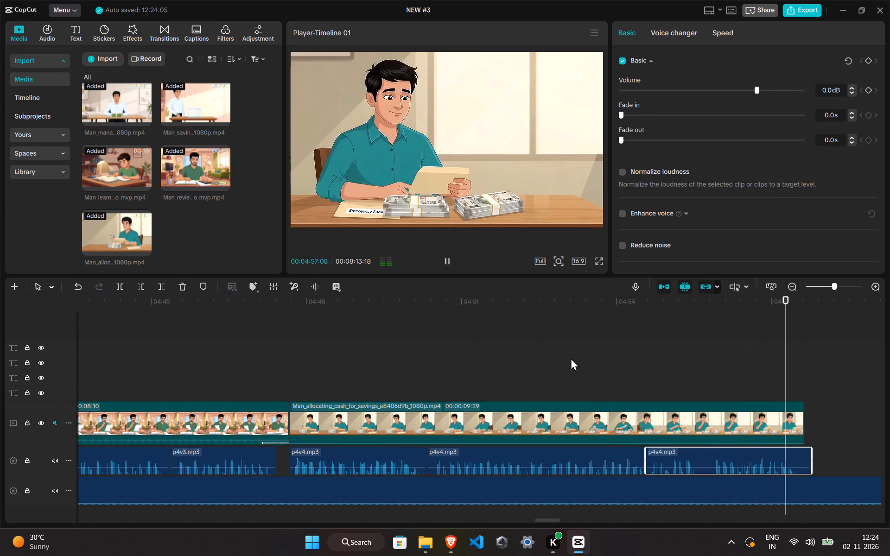
pyautogui.click(699, 372)
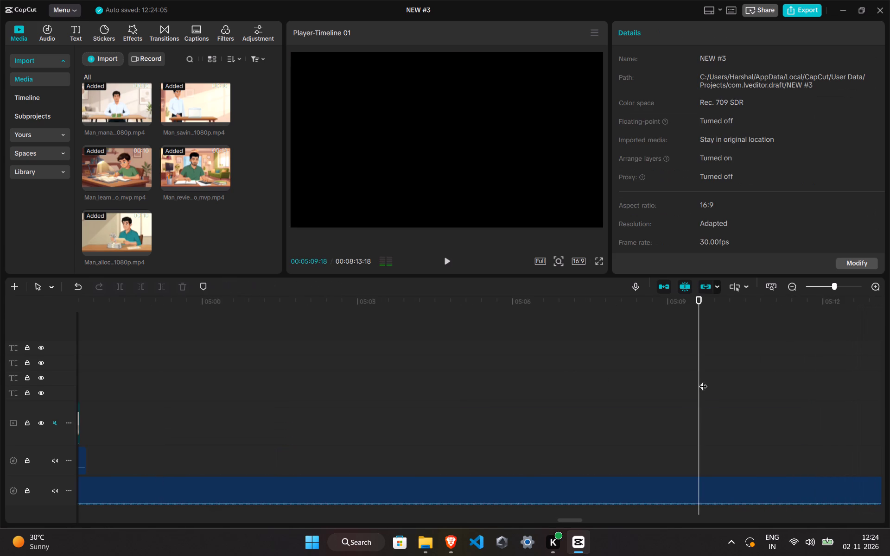
pyautogui.keyDown('ctrl'); pyautogui.scroll(4, 566, 422); pyautogui.keyUp('ctrl')
pyautogui.keyDown('ctrl'); pyautogui.scroll(-13, 482, 404); pyautogui.keyUp('ctrl')
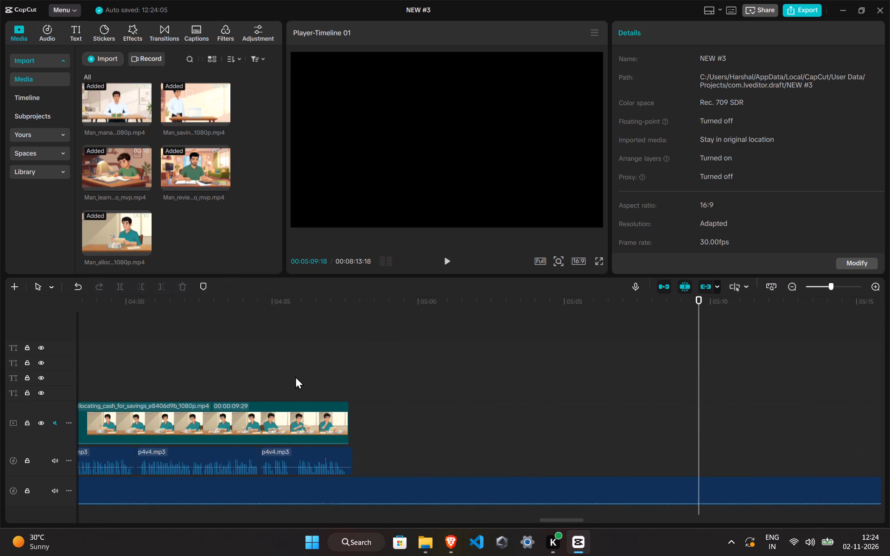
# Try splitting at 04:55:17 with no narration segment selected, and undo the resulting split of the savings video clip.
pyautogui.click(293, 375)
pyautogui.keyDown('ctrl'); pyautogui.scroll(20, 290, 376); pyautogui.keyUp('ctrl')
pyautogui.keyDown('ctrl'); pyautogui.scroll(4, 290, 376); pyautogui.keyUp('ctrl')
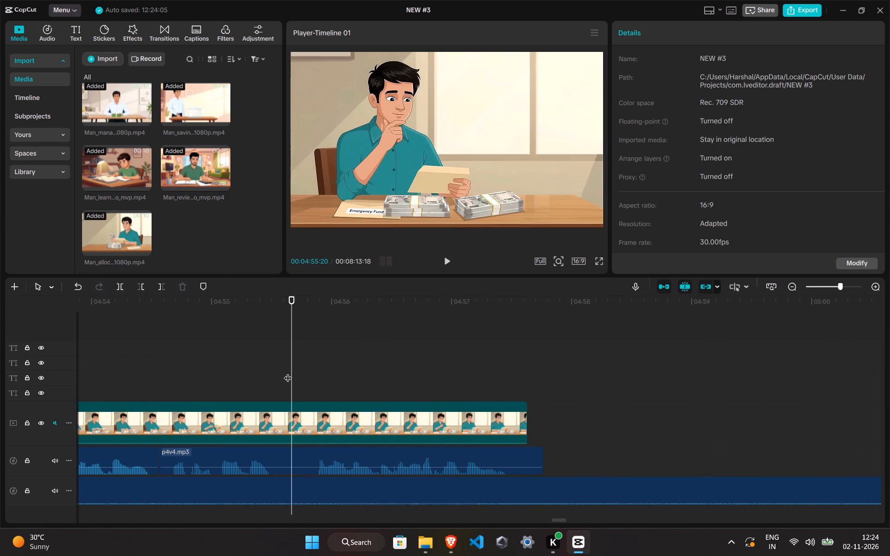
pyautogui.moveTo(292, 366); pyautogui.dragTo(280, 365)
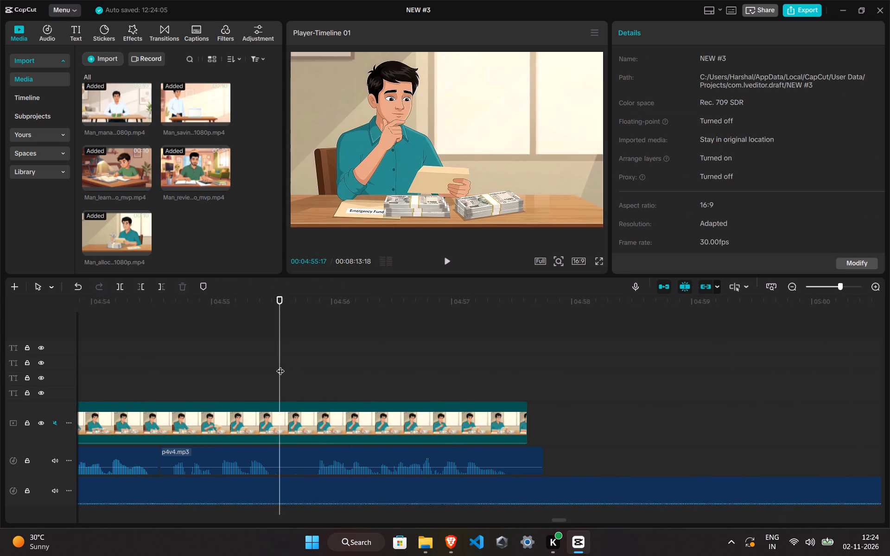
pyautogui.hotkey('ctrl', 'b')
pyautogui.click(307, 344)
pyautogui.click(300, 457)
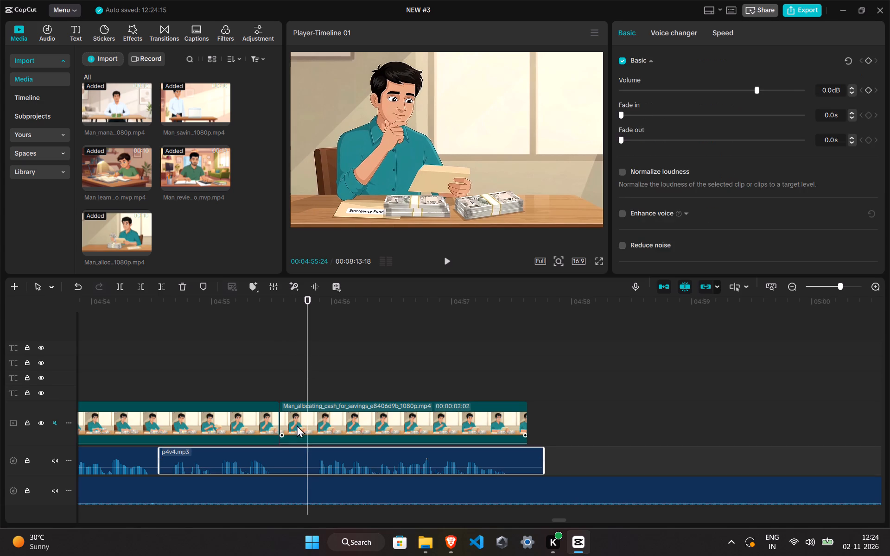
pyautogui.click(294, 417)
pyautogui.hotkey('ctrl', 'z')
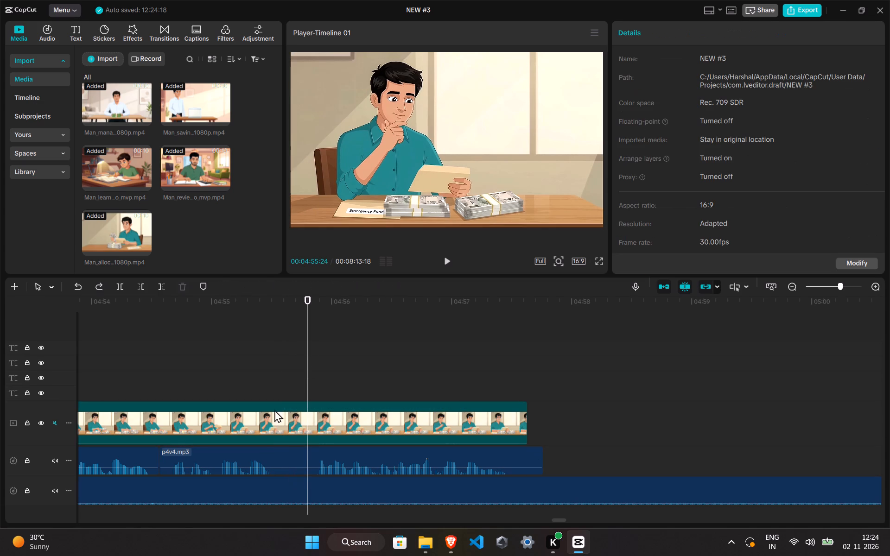
# Cut the pause between 04:55:18 and 04:55:25 out of the last p4v4.mp3 segment.
pyautogui.click(284, 370)
pyautogui.click(280, 457)
pyautogui.hotkey('ctrl', 'b')
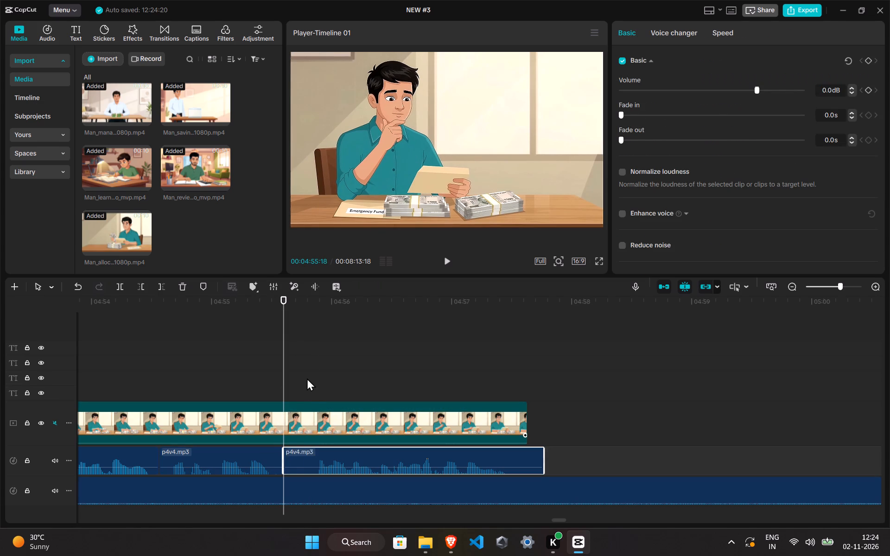
pyautogui.click(311, 365)
pyautogui.click(302, 453)
pyautogui.hotkey('ctrl', 'b')
pyautogui.click(302, 453)
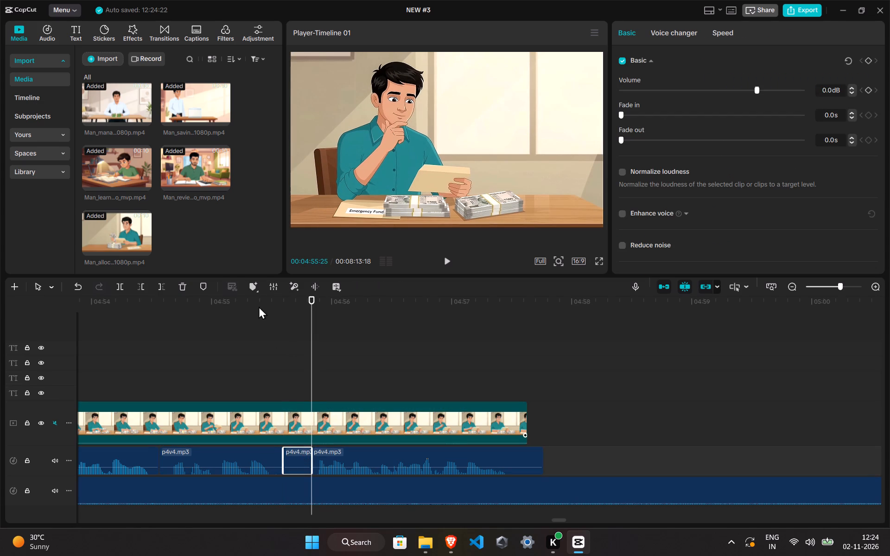
pyautogui.click(184, 283)
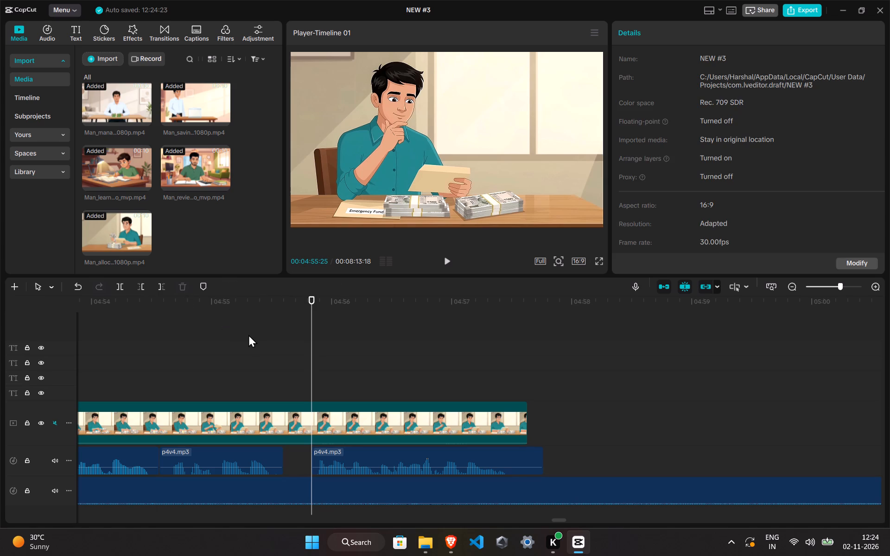
# Move the final p4v4.mp3 segment closer to the preceding narration, leaving a short pause before it, and play the result.
pyautogui.click(300, 395)
pyautogui.moveTo(329, 455); pyautogui.dragTo(324, 454)
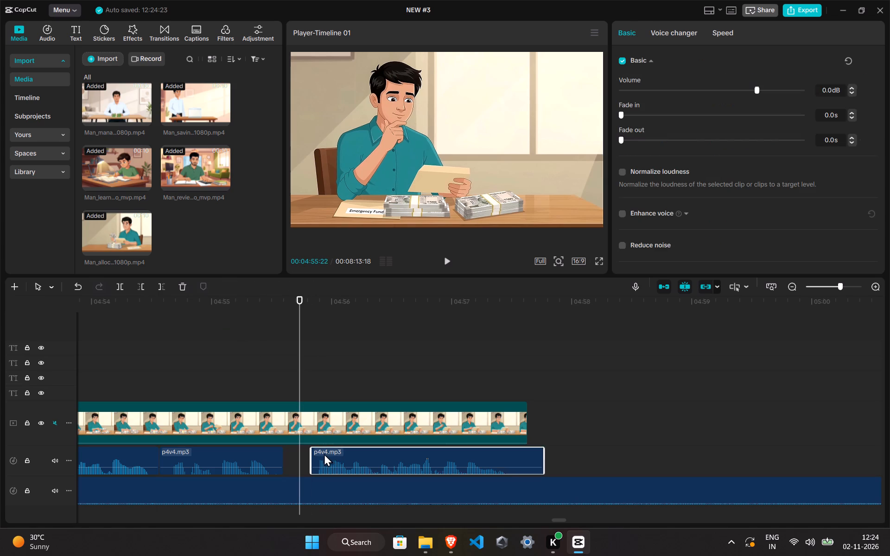
pyautogui.moveTo(324, 454); pyautogui.dragTo(305, 454)
pyautogui.click(229, 379)
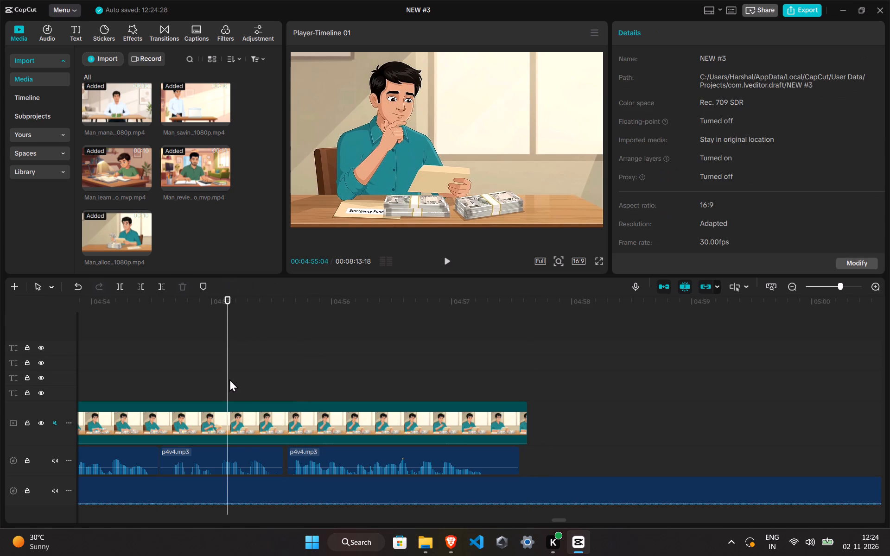
pyautogui.press('space')
pyautogui.moveTo(330, 449); pyautogui.dragTo(334, 449)
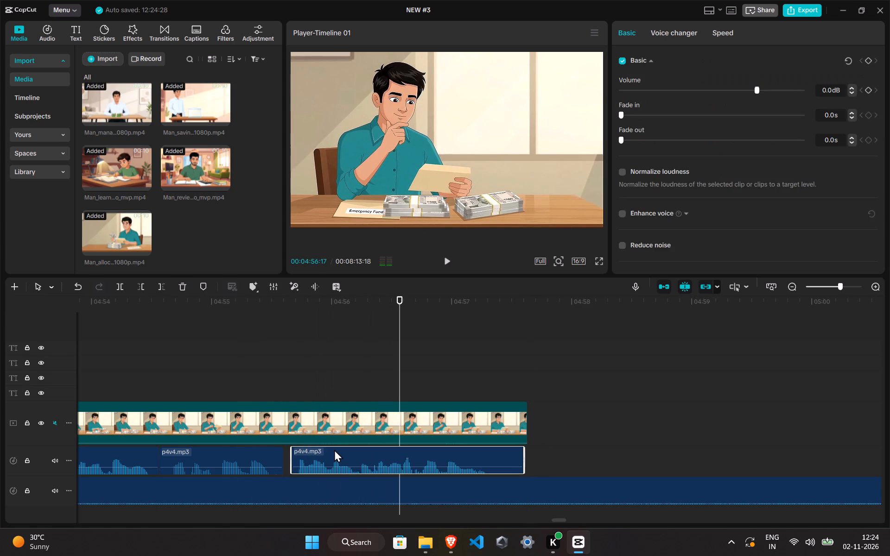
pyautogui.moveTo(334, 449); pyautogui.dragTo(338, 449)
pyautogui.press('space')
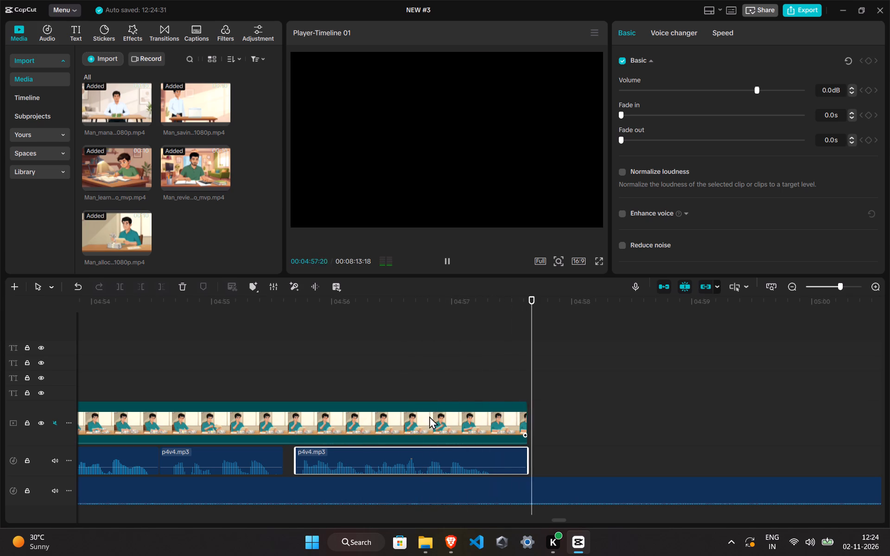
# Apply a Fade Out animation of 0.4 s to the end of the cash savings video clip and play the ending.
pyautogui.click(486, 365)
pyautogui.click(493, 416)
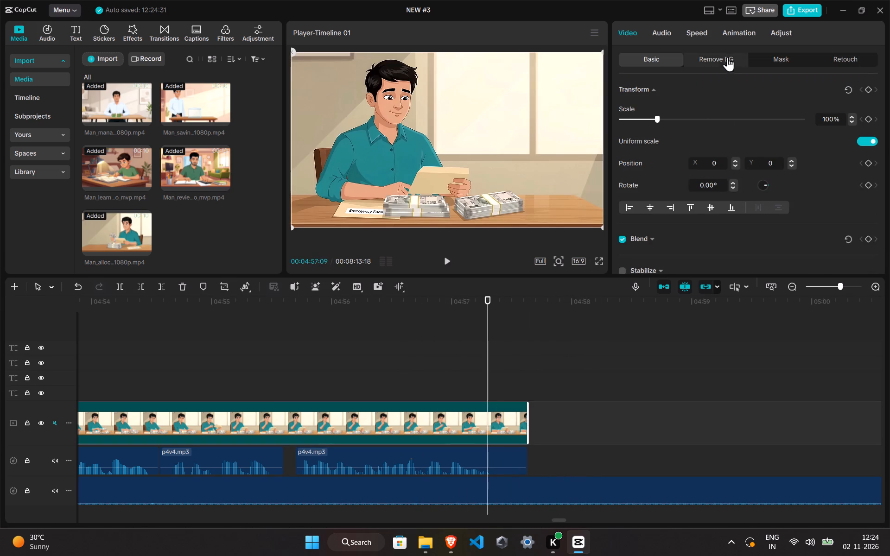
pyautogui.click(739, 24)
pyautogui.click(691, 147)
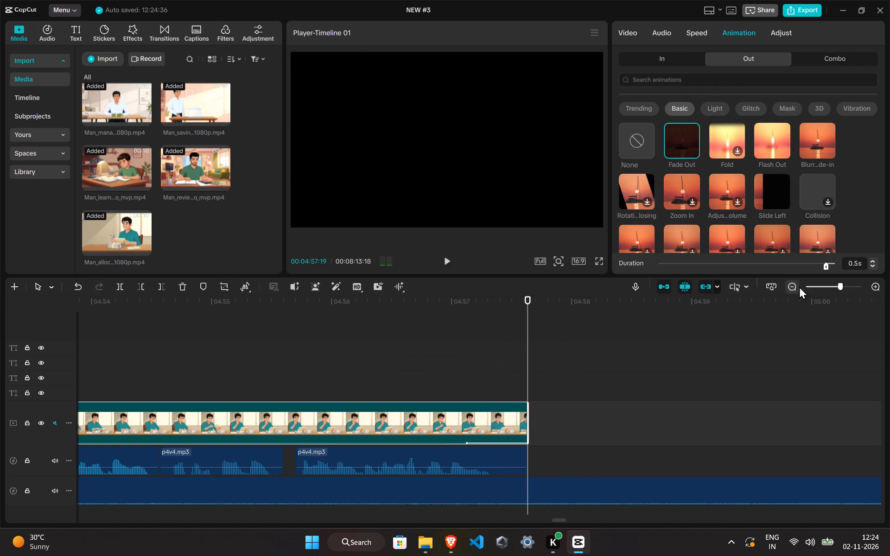
pyautogui.click(870, 264)
pyautogui.click(383, 340)
pyautogui.press('space')
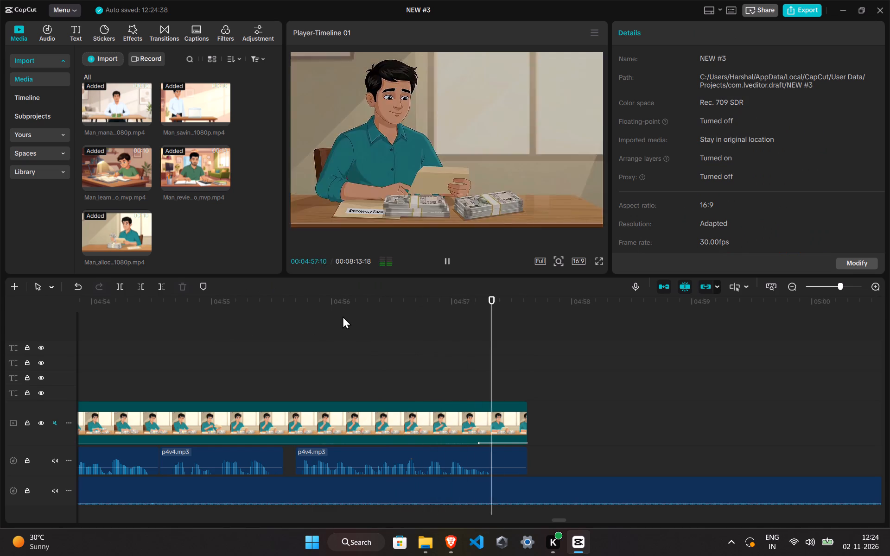
# Place p4v5.mp3 on the narration track directly after the last p4v4.mp3 segment, at the end of the savings clip, and play it.
pyautogui.keyDown('ctrl'); pyautogui.scroll(-6, 439, 344); pyautogui.keyUp('ctrl')
pyautogui.keyDown('ctrl'); pyautogui.scroll(-5, 541, 373); pyautogui.keyUp('ctrl')
pyautogui.click(542, 375)
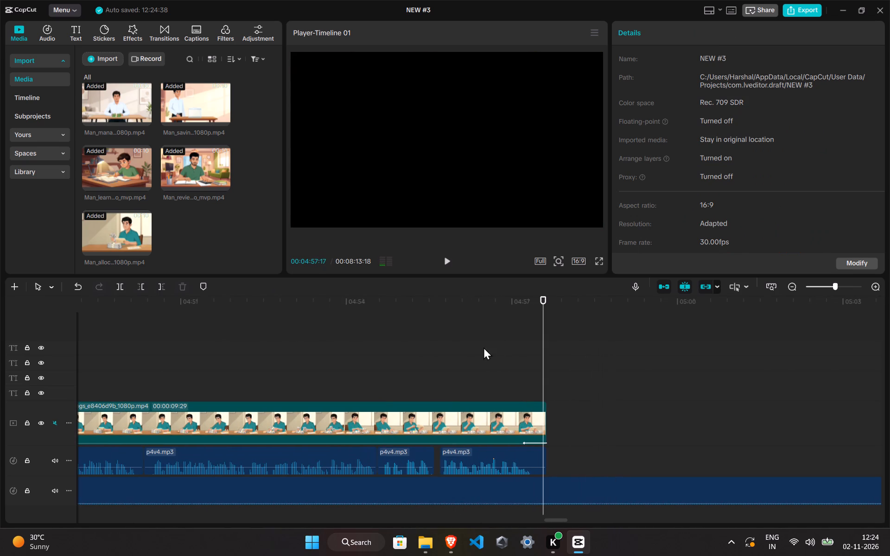
pyautogui.scroll(5, 117, 105)
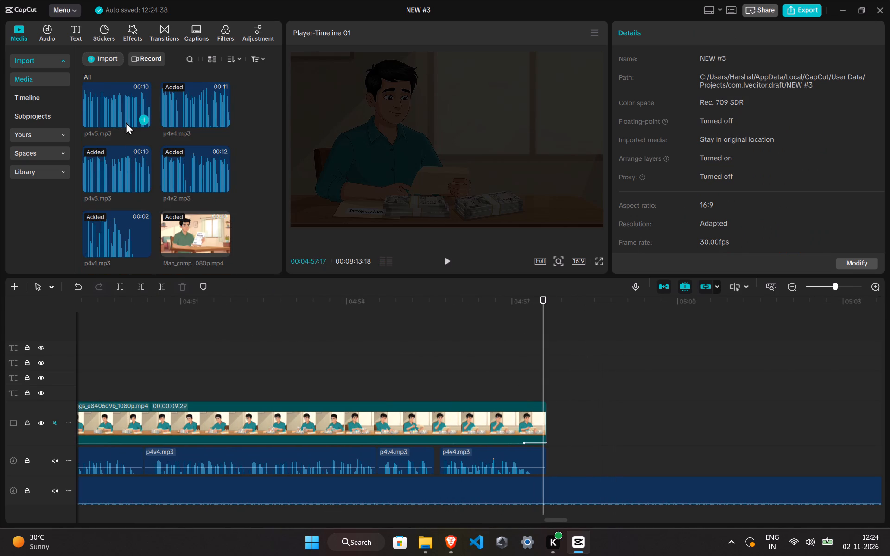
pyautogui.moveTo(118, 112); pyautogui.dragTo(545, 461)
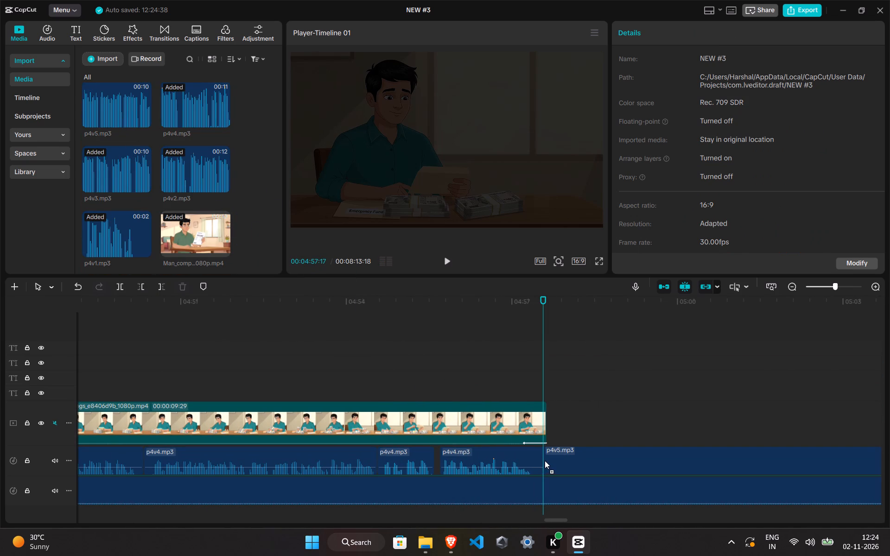
pyautogui.moveTo(545, 461); pyautogui.dragTo(545, 461)
pyautogui.click(483, 381)
pyautogui.moveTo(562, 486); pyautogui.dragTo(567, 451)
pyautogui.press('space')
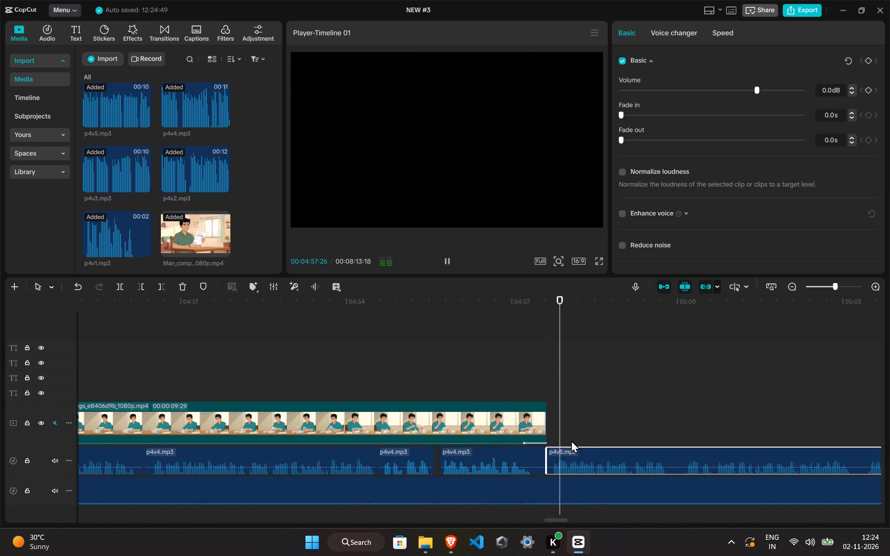
# Cut the pause between 04:59:25 and 05:00:03 out of the p4v5.mp3 narration.
pyautogui.keyDown('ctrl'); pyautogui.scroll(-12, 617, 446); pyautogui.keyUp('ctrl')
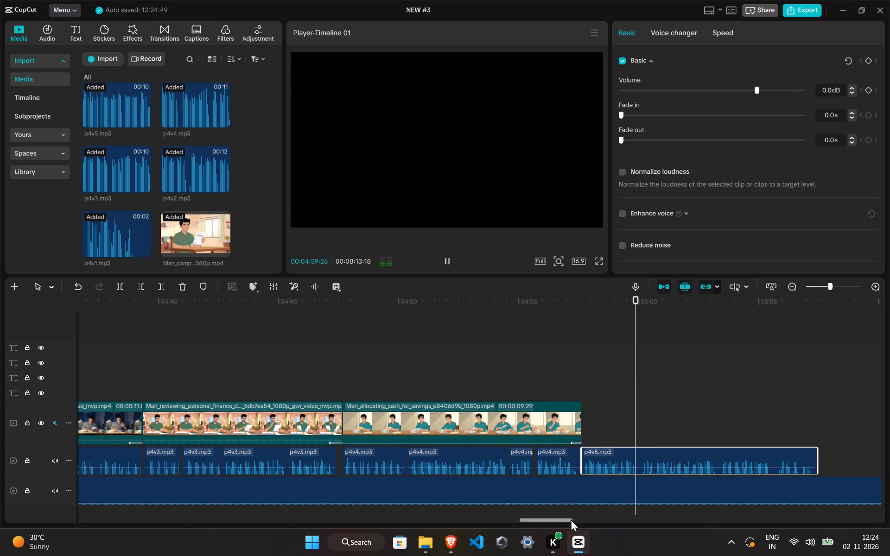
pyautogui.moveTo(570, 519); pyautogui.dragTo(583, 519)
pyautogui.keyDown('ctrl'); pyautogui.scroll(6, 496, 439); pyautogui.keyUp('ctrl')
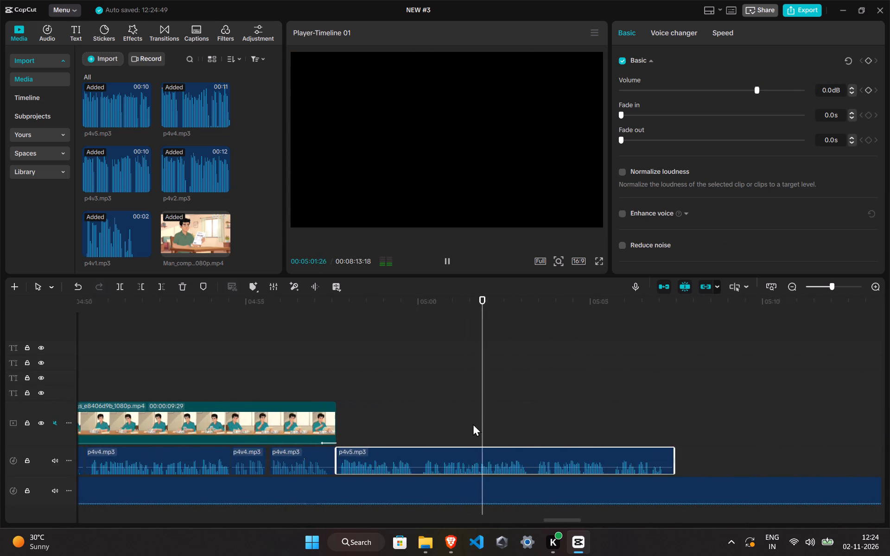
pyautogui.keyDown('ctrl'); pyautogui.scroll(11, 473, 423); pyautogui.keyUp('ctrl')
pyautogui.keyDown('ctrl'); pyautogui.scroll(5, 433, 403); pyautogui.keyUp('ctrl')
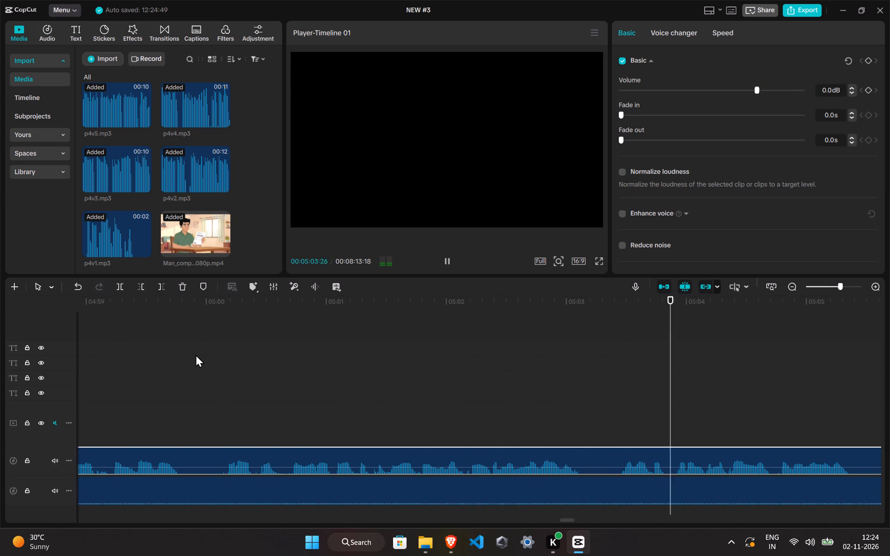
pyautogui.moveTo(158, 355); pyautogui.dragTo(165, 355)
pyautogui.click(174, 363)
pyautogui.click(179, 373)
pyautogui.click(183, 379)
pyautogui.click(192, 386)
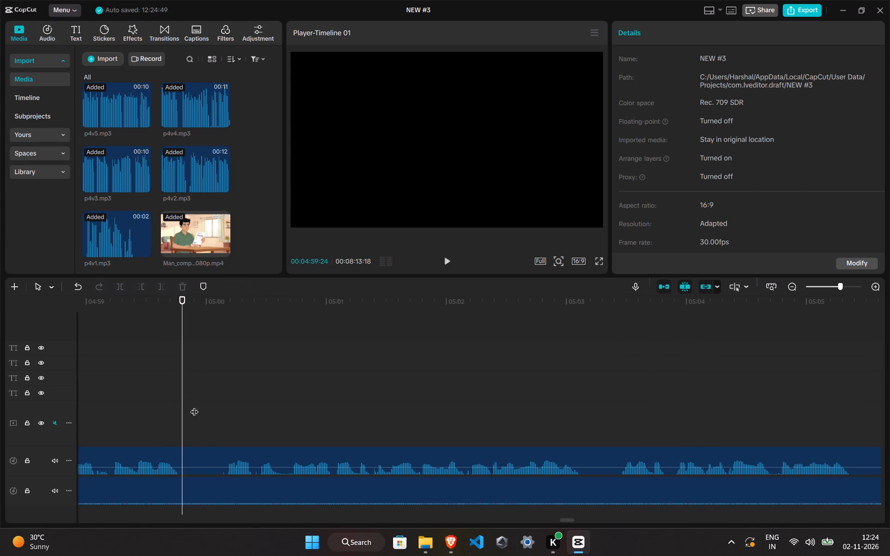
pyautogui.moveTo(195, 411); pyautogui.dragTo(185, 415)
pyautogui.click(196, 448)
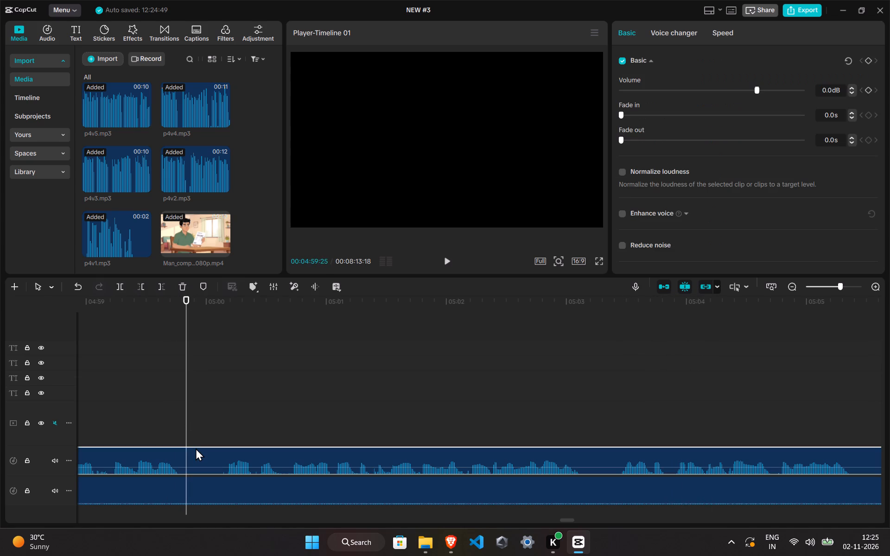
pyautogui.hotkey('ctrl', 'b')
pyautogui.click(216, 406)
pyautogui.click(210, 458)
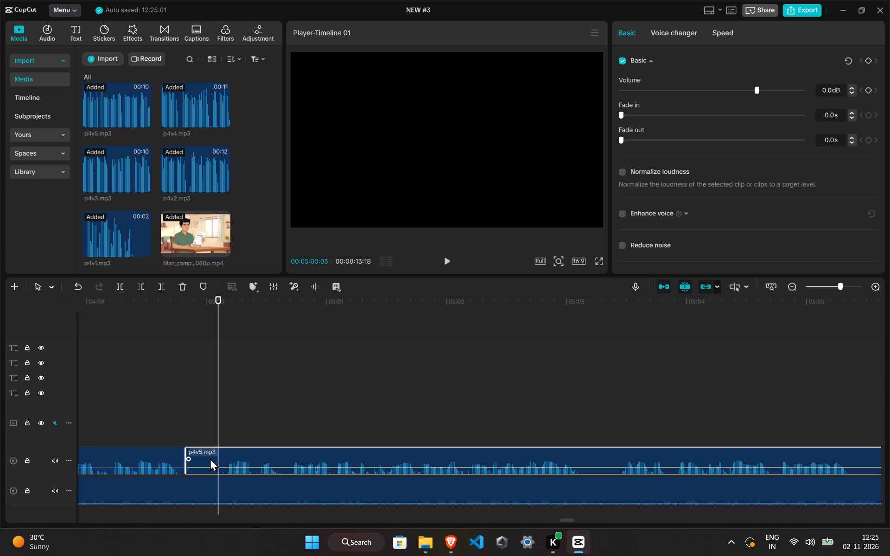
pyautogui.hotkey('ctrl', 'b')
pyautogui.click(210, 458)
pyautogui.click(186, 283)
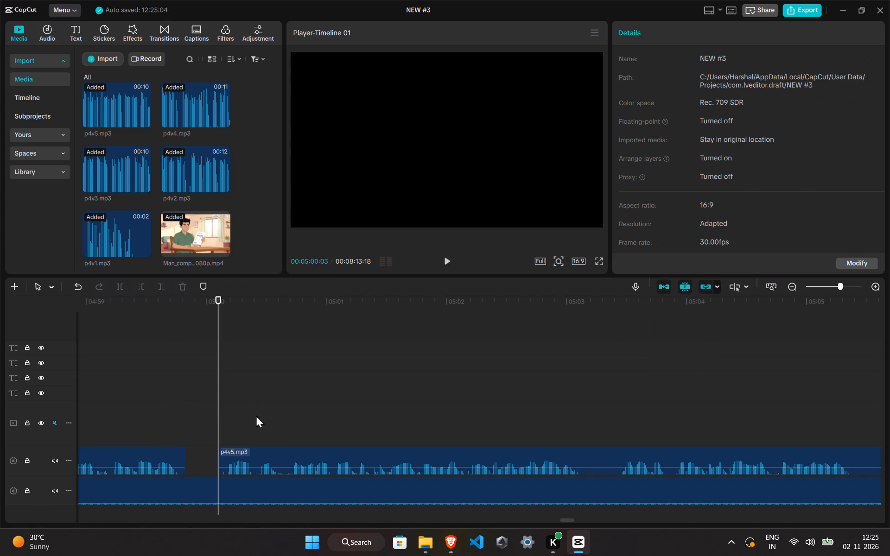
# Move the remaining p4v5.mp3 segment back to close the gap at 04:59:25.
pyautogui.moveTo(261, 447); pyautogui.dragTo(250, 448)
pyautogui.moveTo(260, 456); pyautogui.dragTo(229, 457)
# Cut the pause between 05:02:26 and 05:03:04 out of the p4v5.mp3 narration.
pyautogui.click(547, 419)
pyautogui.click(556, 456)
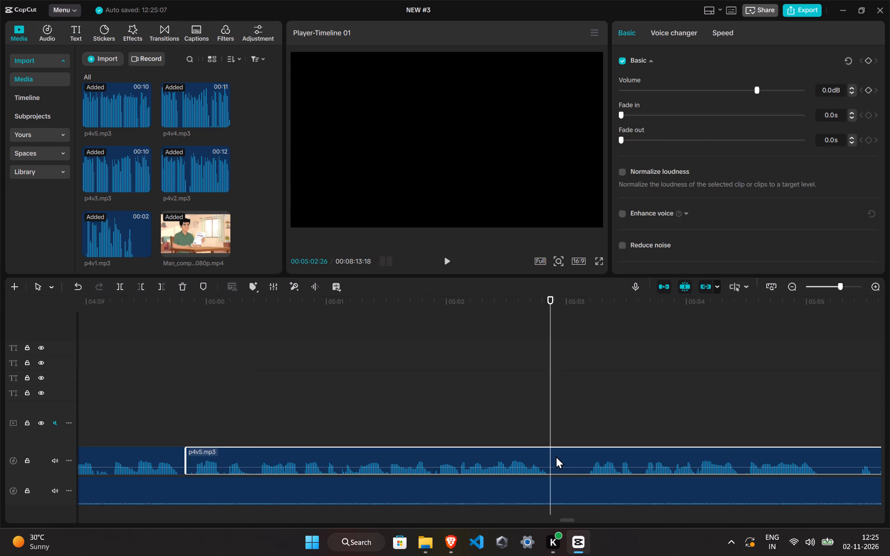
pyautogui.hotkey('ctrl', 'b')
pyautogui.click(582, 417)
pyautogui.click(569, 457)
pyautogui.hotkey('ctrl', 'b')
pyautogui.click(569, 457)
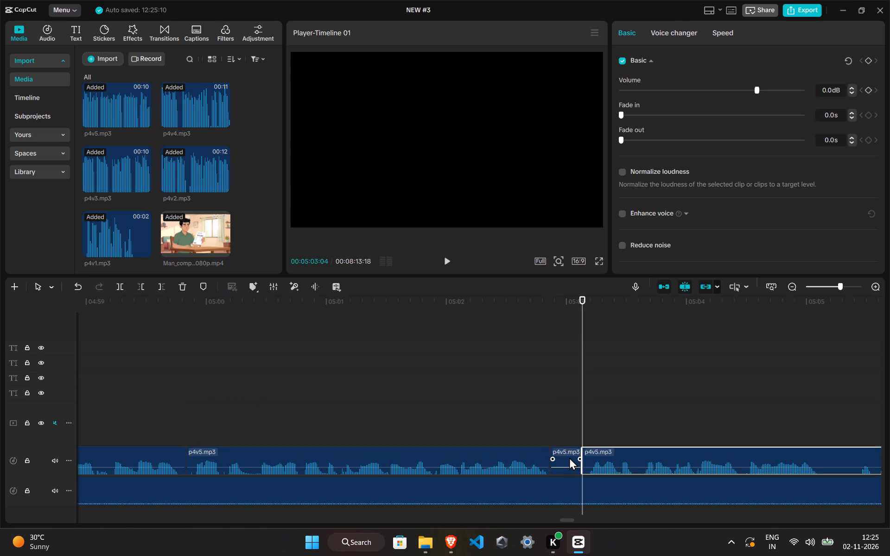
pyautogui.click(184, 291)
# Move the last p4v5.mp3 segment closer to the preceding narration, leaving a short pause after 05:02:26.
pyautogui.moveTo(608, 466); pyautogui.dragTo(599, 464)
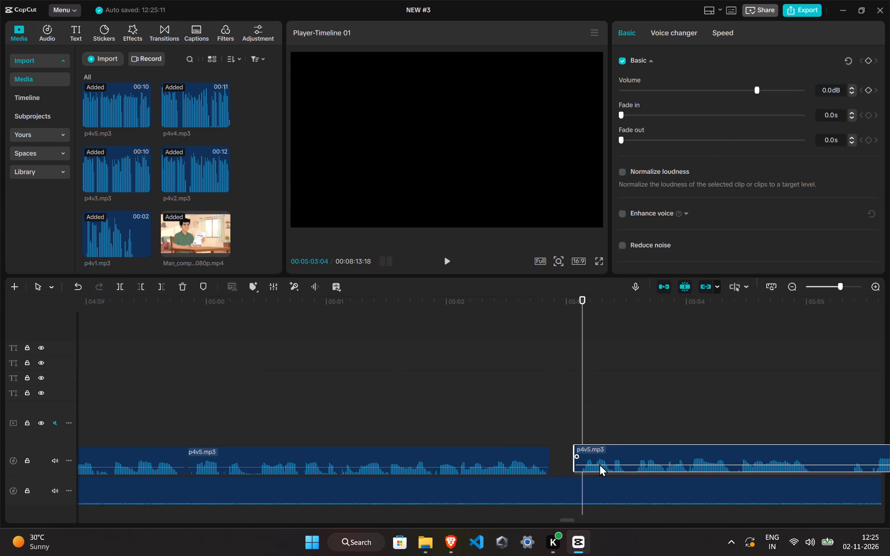
pyautogui.moveTo(599, 464); pyautogui.dragTo(584, 466)
pyautogui.click(529, 407)
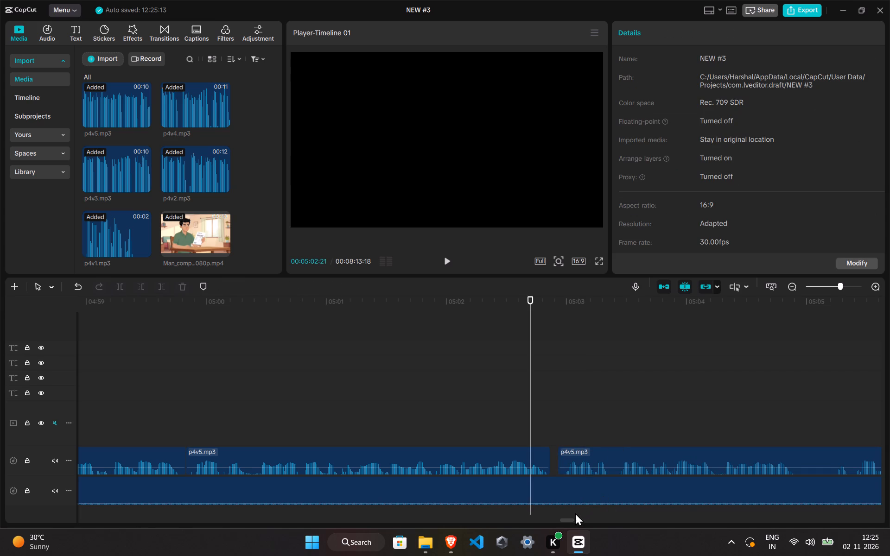
# Cut the pause between about 05:04:28 and 05:05:06 out of the last p4v5.mp3 segment.
pyautogui.moveTo(570, 520); pyautogui.dragTo(572, 521)
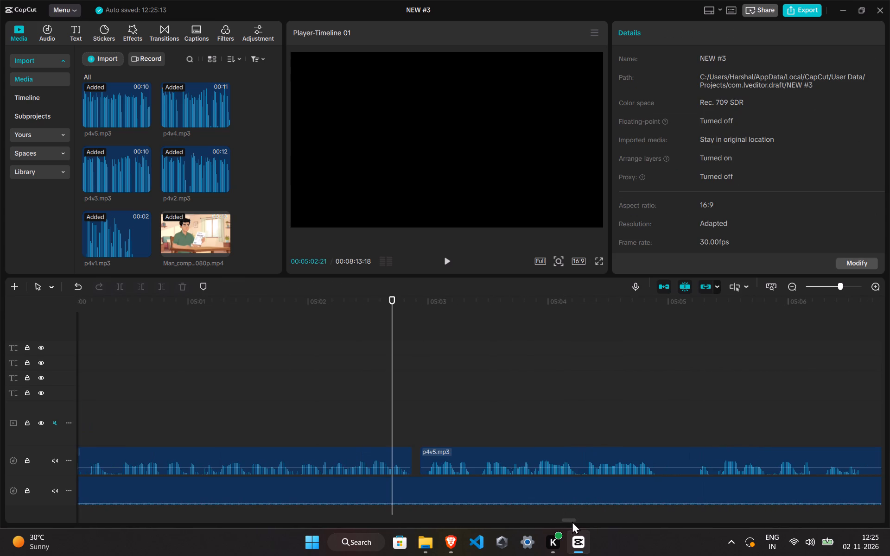
pyautogui.moveTo(572, 521); pyautogui.dragTo(574, 521)
pyautogui.click(494, 424)
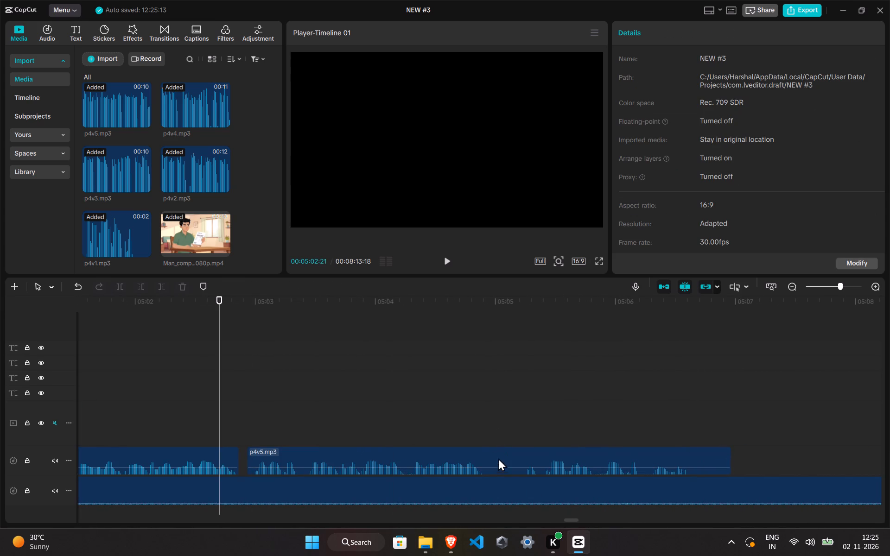
pyautogui.click(501, 462)
pyautogui.click(496, 410)
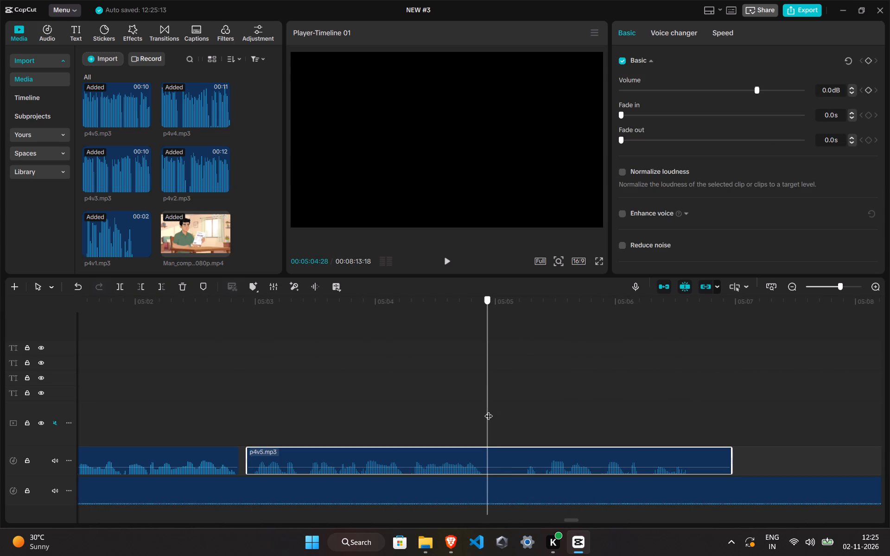
pyautogui.hotkey('ctrl', 'b')
pyautogui.click(520, 413)
pyautogui.click(507, 453)
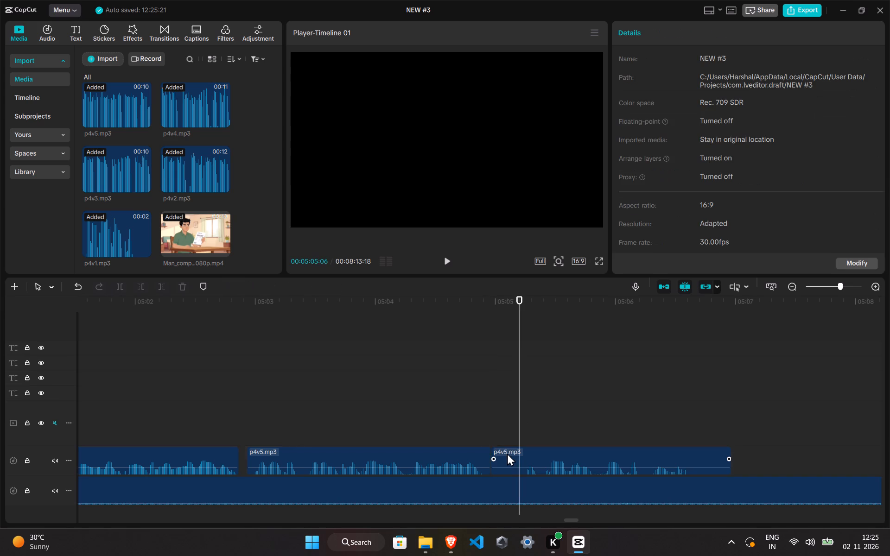
pyautogui.hotkey('ctrl', 'b')
pyautogui.keyDown('ctrl'); pyautogui.click(507, 453); pyautogui.keyUp('ctrl')
pyautogui.click(185, 289)
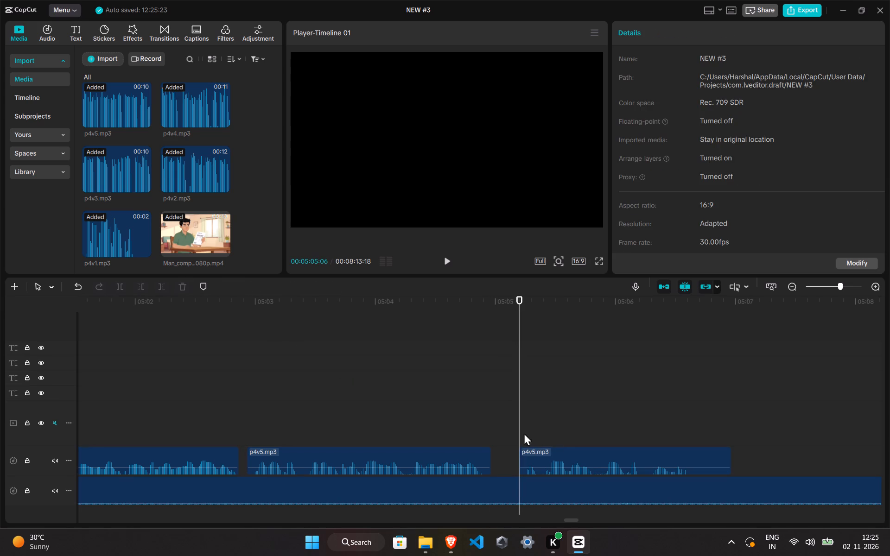
# Move the final p4v5.mp3 segment back to about 05:05, leaving a short pause after the preceding narration.
pyautogui.moveTo(567, 453); pyautogui.dragTo(551, 453)
pyautogui.moveTo(559, 463); pyautogui.dragTo(554, 463)
pyautogui.click(682, 428)
pyautogui.click(686, 469)
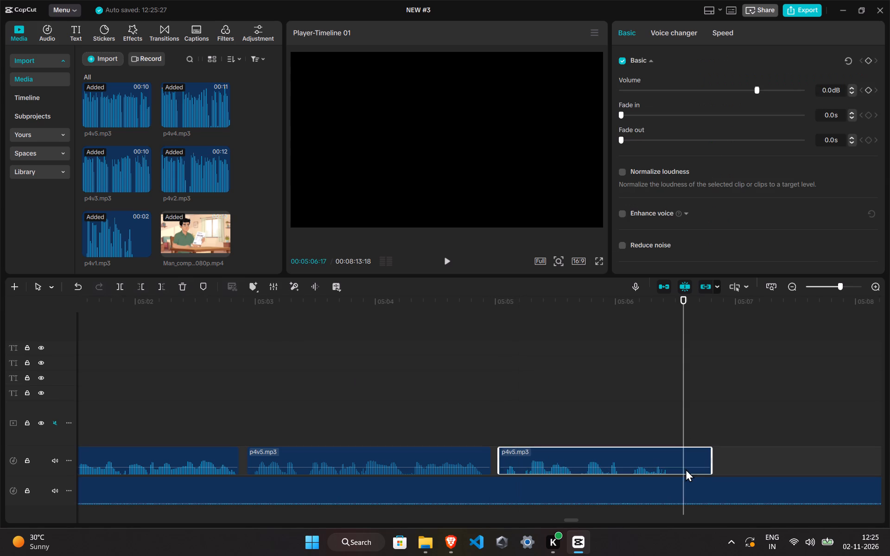
pyautogui.hotkey('ctrl', 'b')
pyautogui.click(184, 285)
pyautogui.click(528, 389)
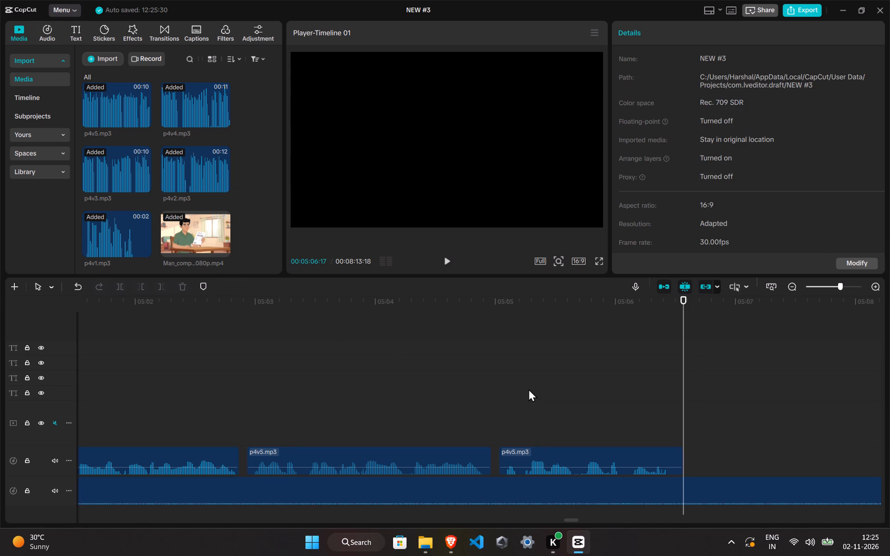
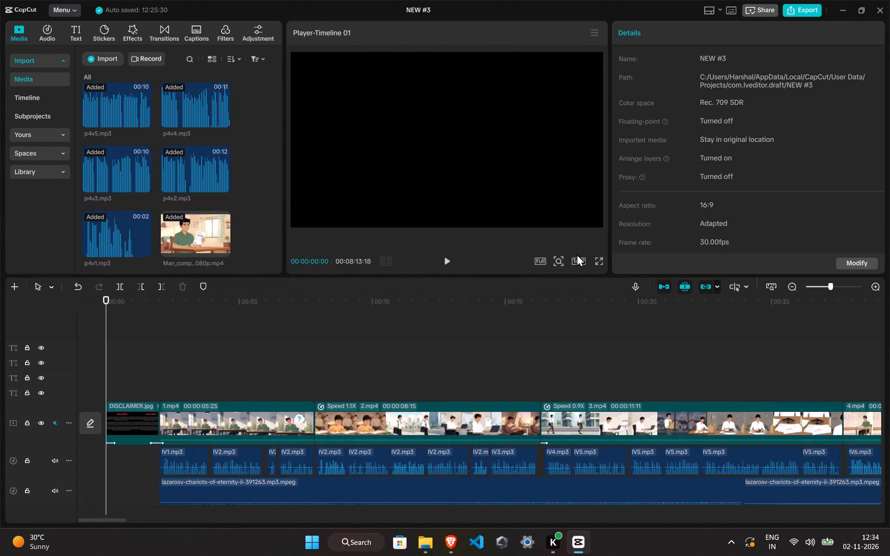
# Play back the NEW #3 timeline in CapCut from the beginning with the system volume at maximum.
pyautogui.click(444, 260)
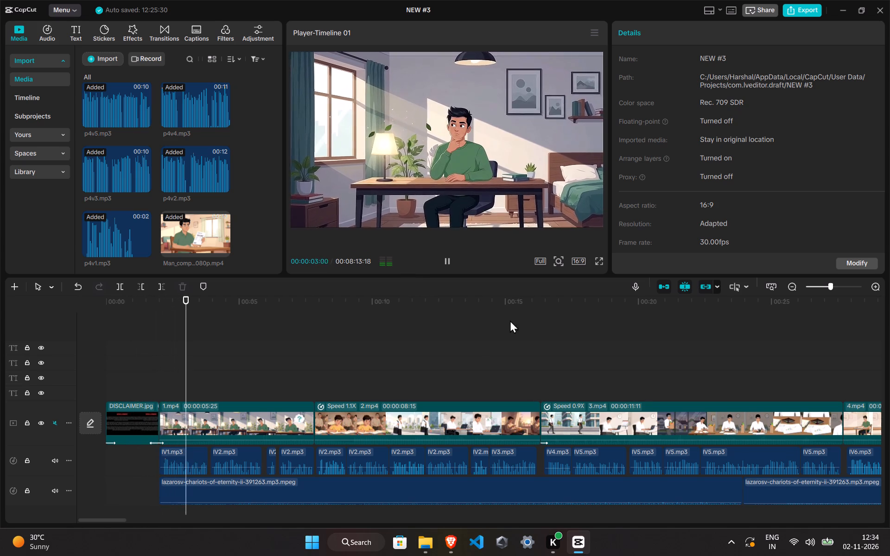
pyautogui.click(829, 542)
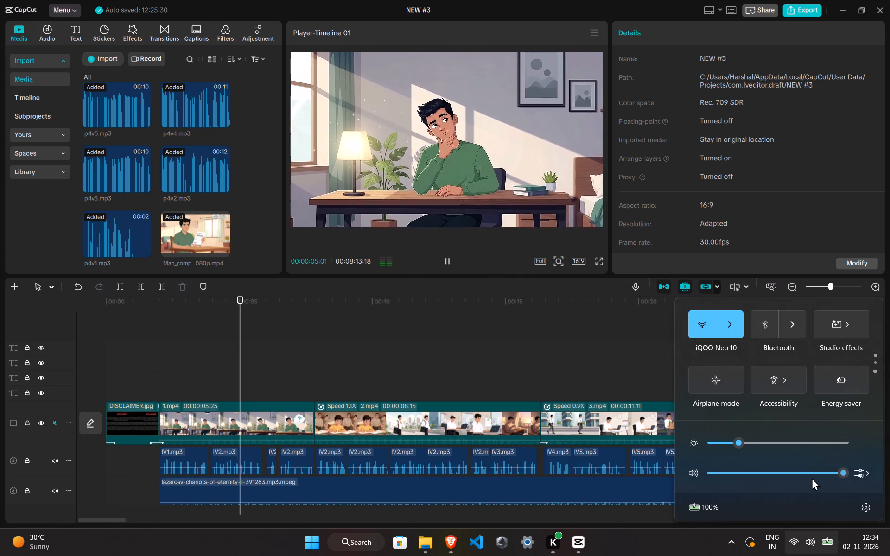
pyautogui.click(817, 478)
pyautogui.moveTo(827, 477); pyautogui.dragTo(855, 483)
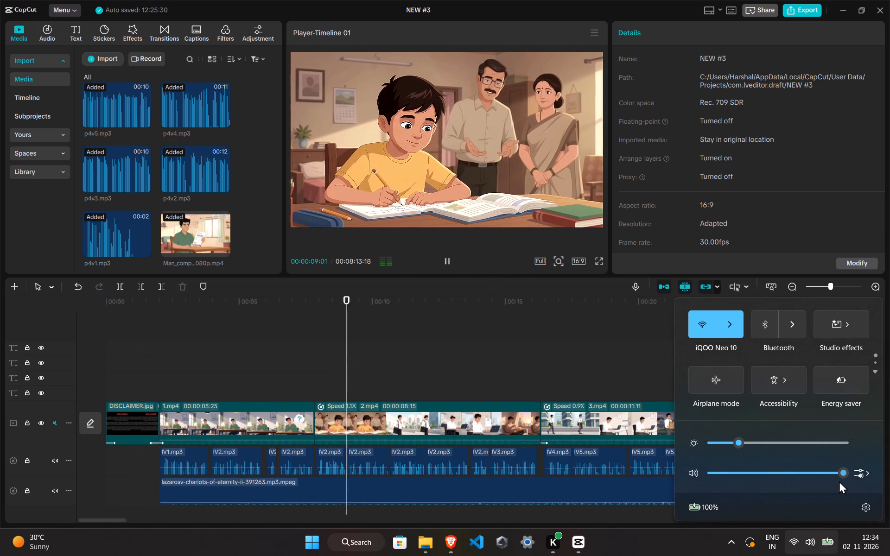
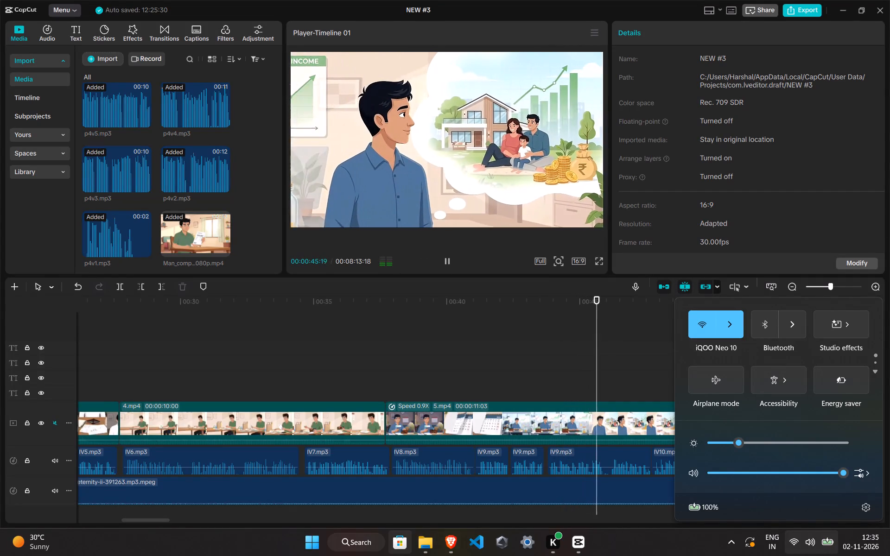
# In Brave, download the processed watermark-free clip to the CLIPS folder, replacing Man_reading_unexpected_expense_bill_24bdb8b6_1080p.mp4.
pyautogui.click(447, 541)
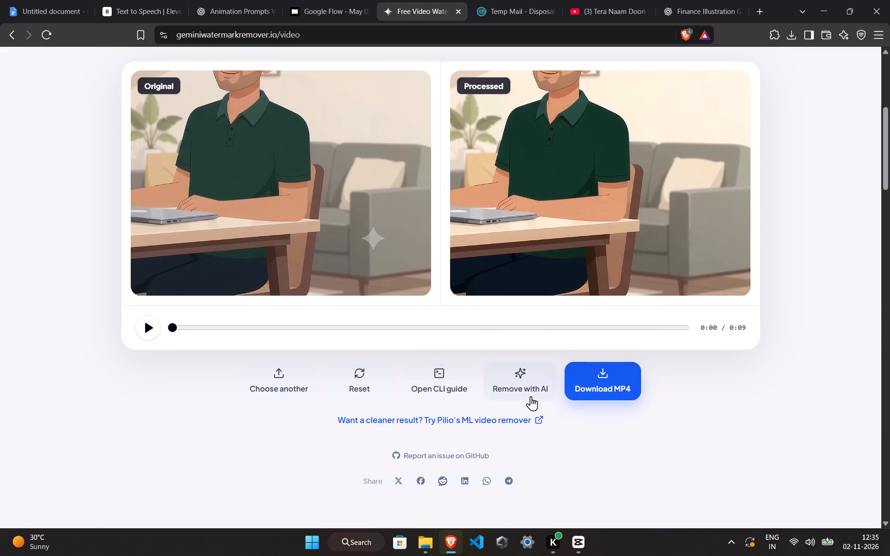
pyautogui.click(571, 384)
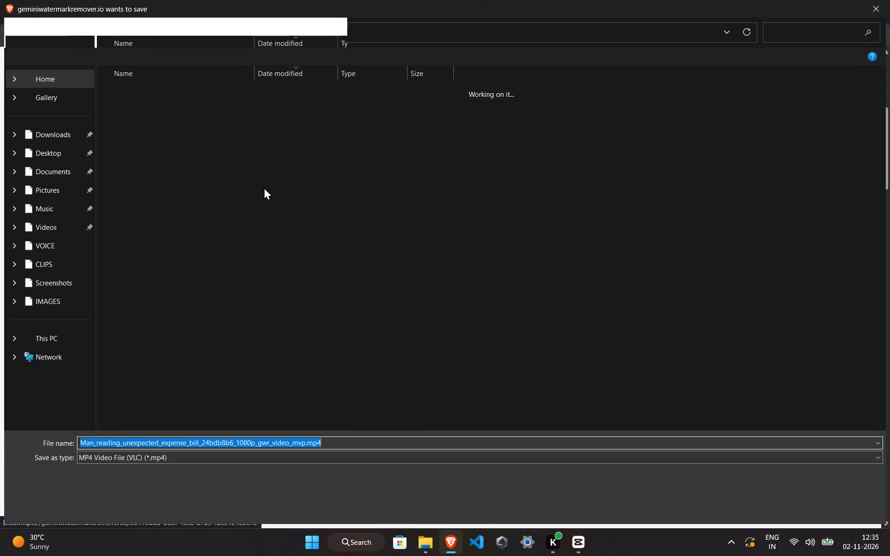
pyautogui.click(192, 101)
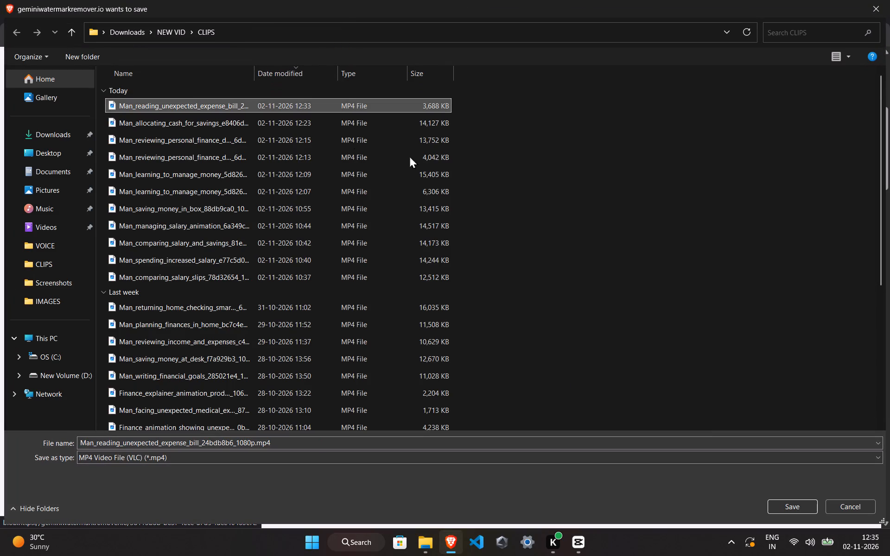
pyautogui.click(796, 505)
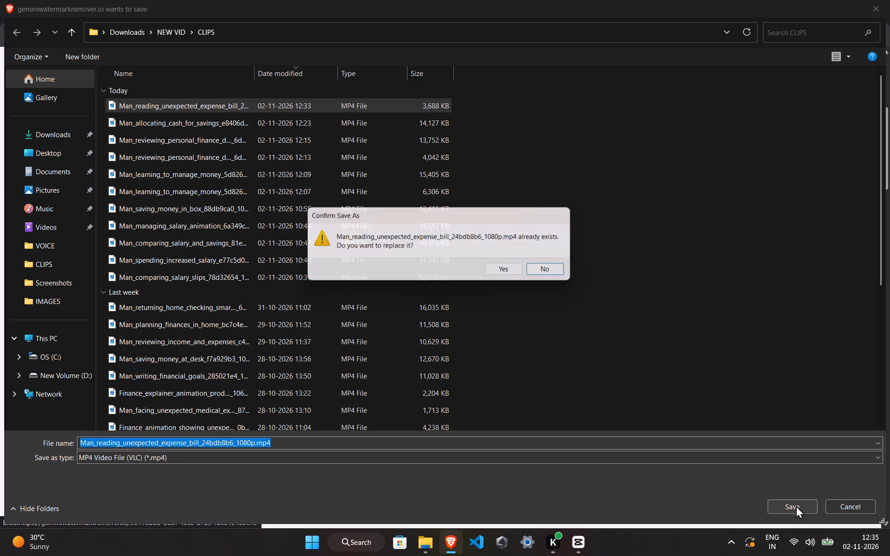
pyautogui.click(502, 272)
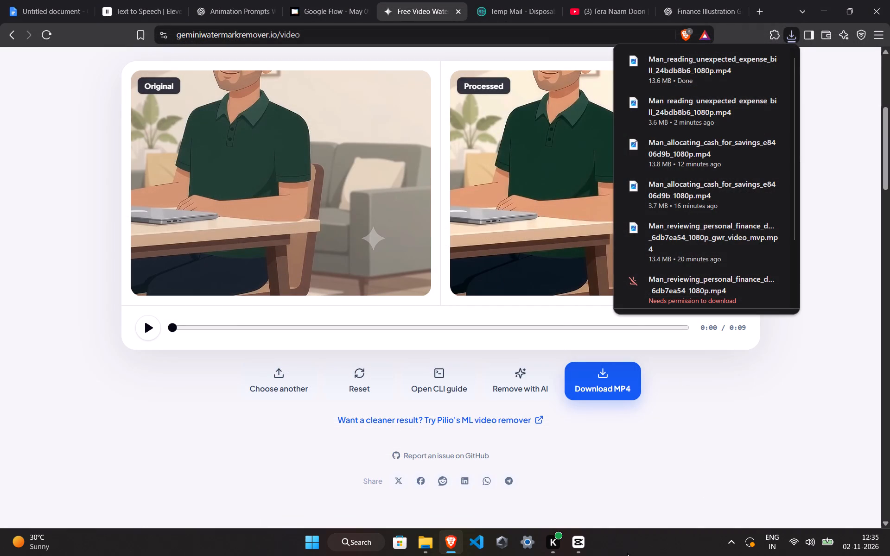
# Switch to CapCut and import Man_reading_unexpected_expense_bill_24bdb8b6_1080p.mp4 from the CLIPS folder into the NEW #3 project.
pyautogui.click(578, 540)
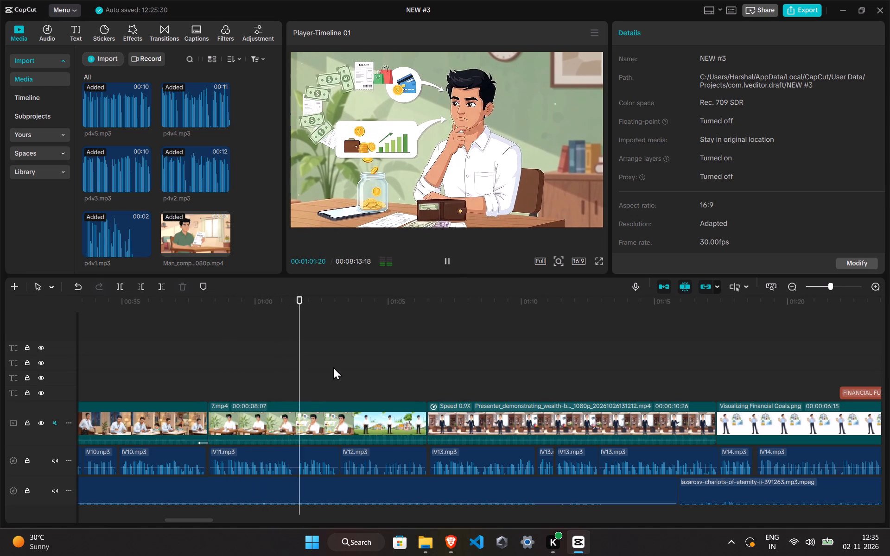
pyautogui.keyDown('ctrl'); pyautogui.click(103, 219); pyautogui.keyUp('ctrl')
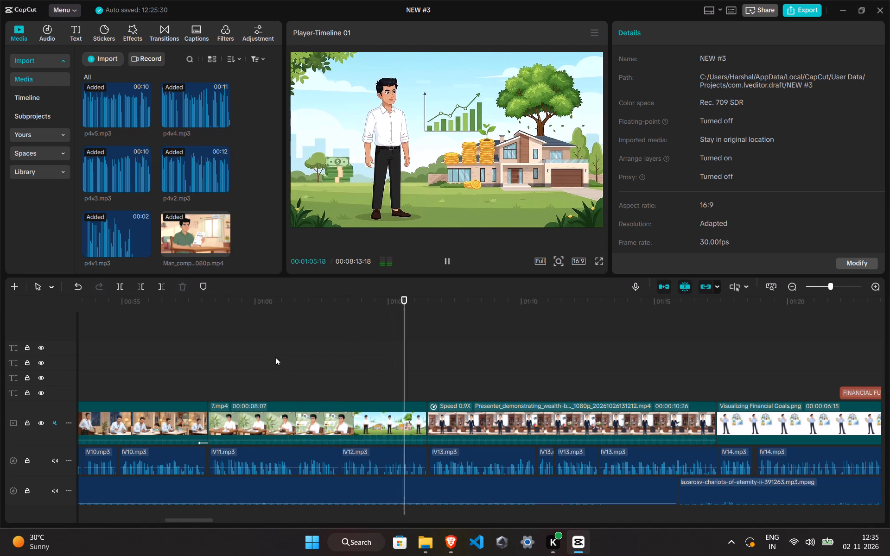
pyautogui.keyDown('ctrl'); pyautogui.click(56, 310); pyautogui.keyUp('ctrl')
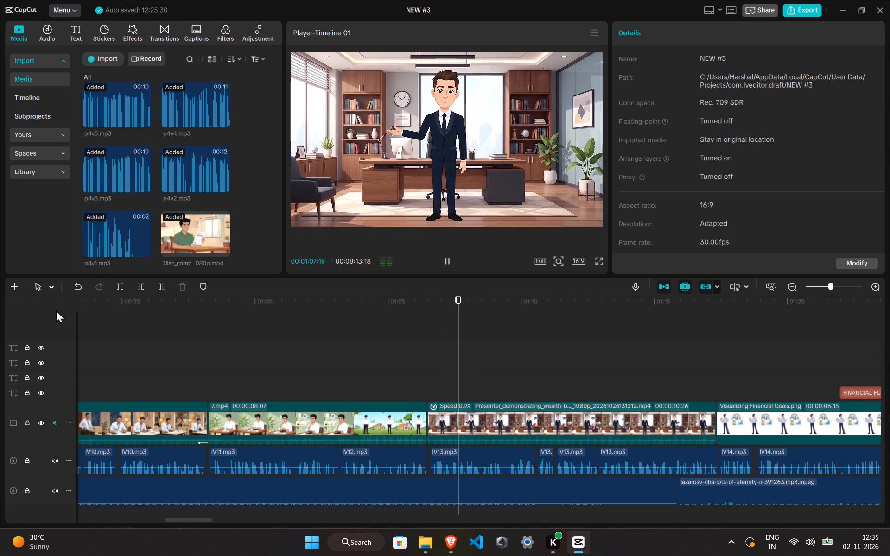
pyautogui.keyDown('ctrl'); pyautogui.scroll(-5, 480, 389); pyautogui.keyUp('ctrl')
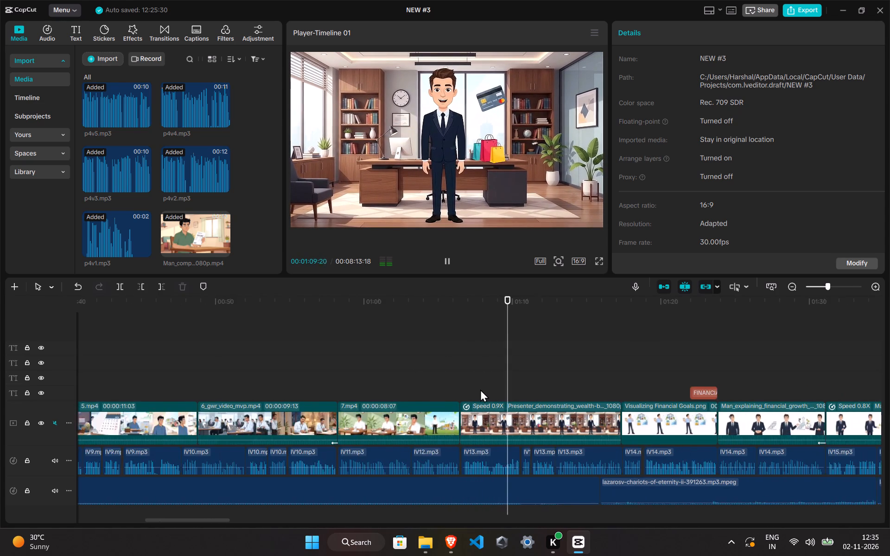
pyautogui.keyDown('ctrl'); pyautogui.scroll(-10, 480, 389); pyautogui.keyUp('ctrl')
pyautogui.keyDown('ctrl'); pyautogui.scroll(5, 477, 392); pyautogui.keyUp('ctrl')
pyautogui.keyDown('ctrl'); pyautogui.scroll(-7, 477, 394); pyautogui.keyUp('ctrl')
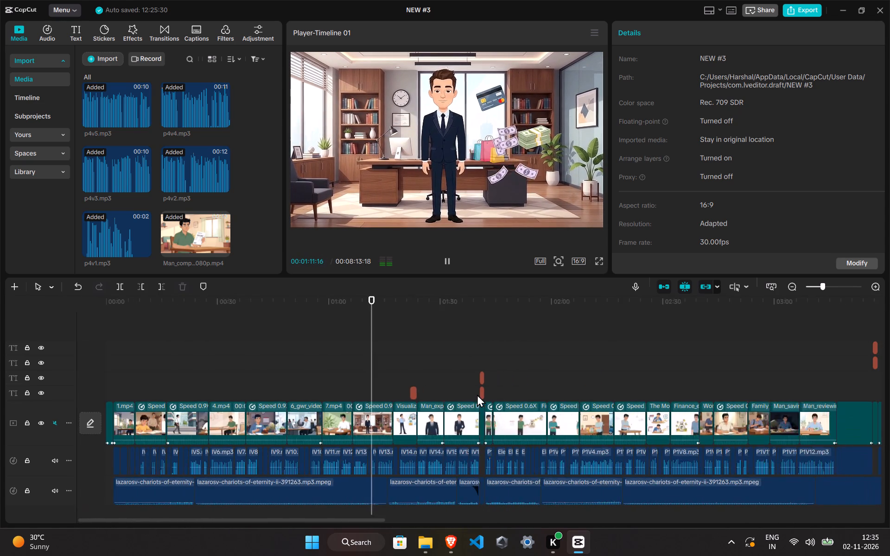
pyautogui.moveTo(430, 519); pyautogui.dragTo(574, 518)
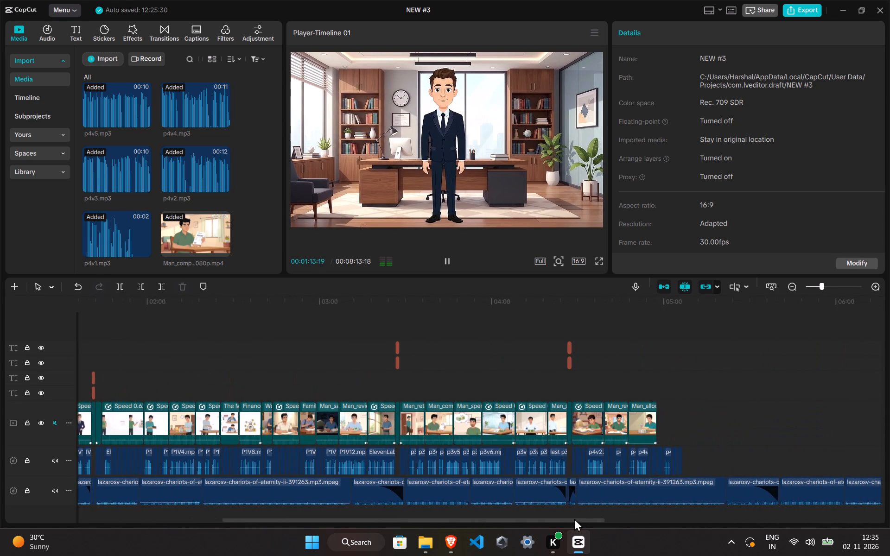
pyautogui.moveTo(574, 518); pyautogui.dragTo(583, 516)
pyautogui.keyDown('ctrl'); pyautogui.scroll(9, 418, 436); pyautogui.keyUp('ctrl')
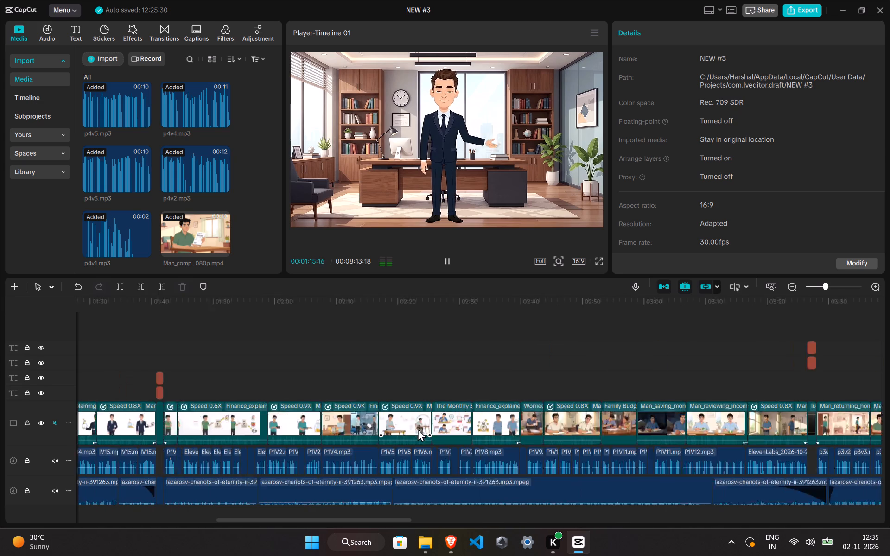
pyautogui.moveTo(362, 519); pyautogui.dragTo(404, 519)
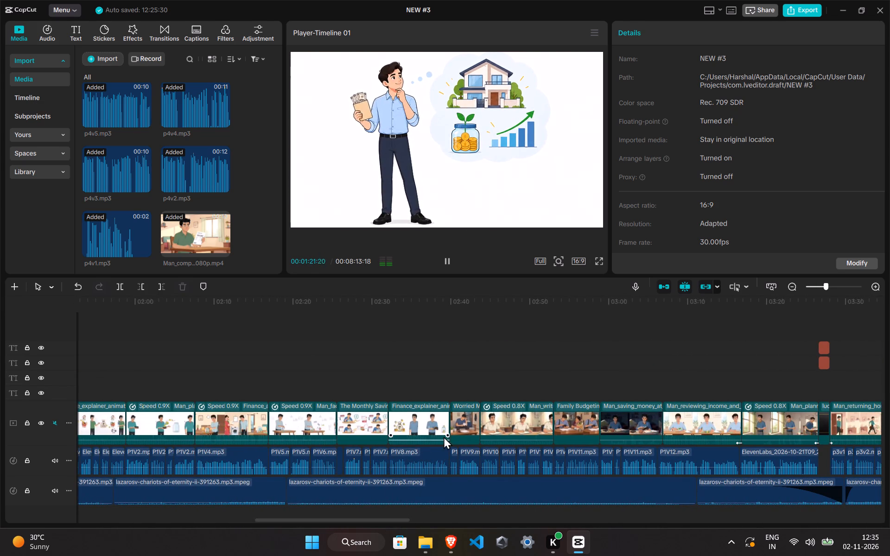
pyautogui.click(101, 61)
pyautogui.click(123, 77)
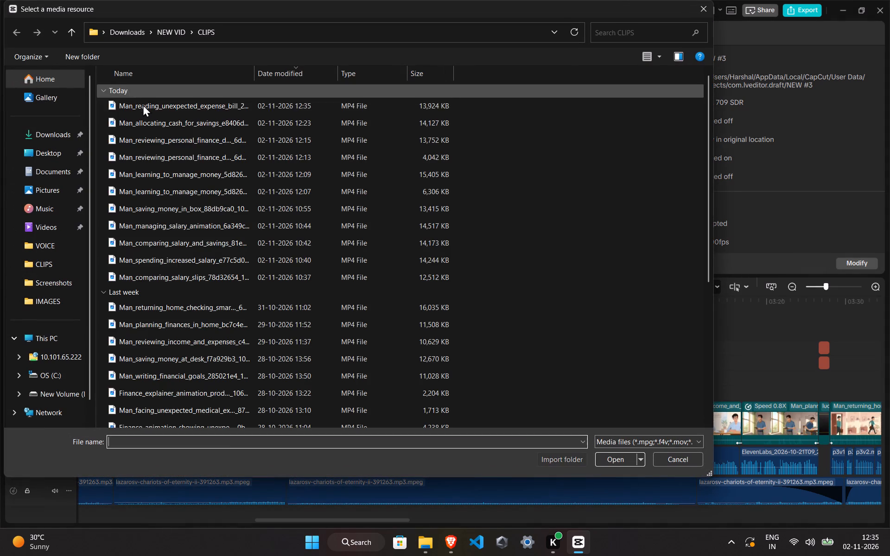
pyautogui.click(144, 105)
pyautogui.click(619, 459)
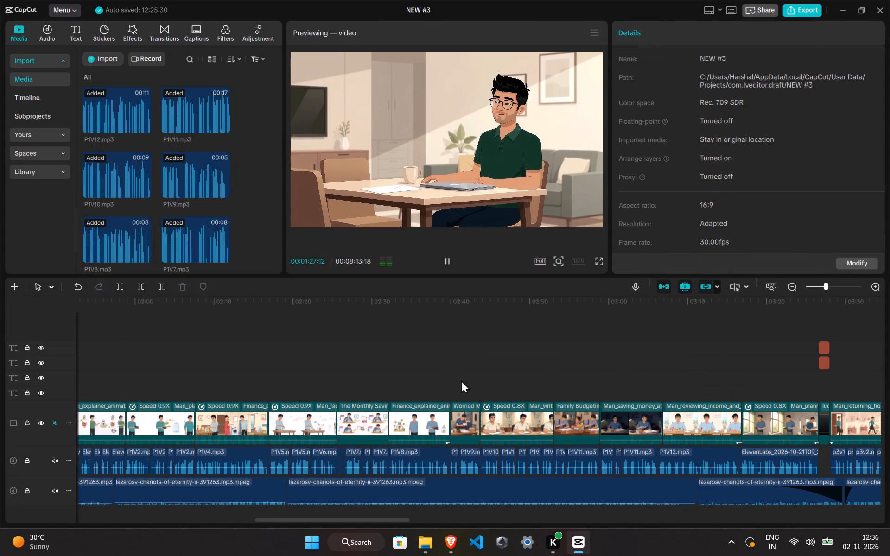
# Place the imported expense-bill clip on the main video track directly after the Man_allocating_cash_for_savings clip.
pyautogui.moveTo(210, 241); pyautogui.dragTo(889, 391)
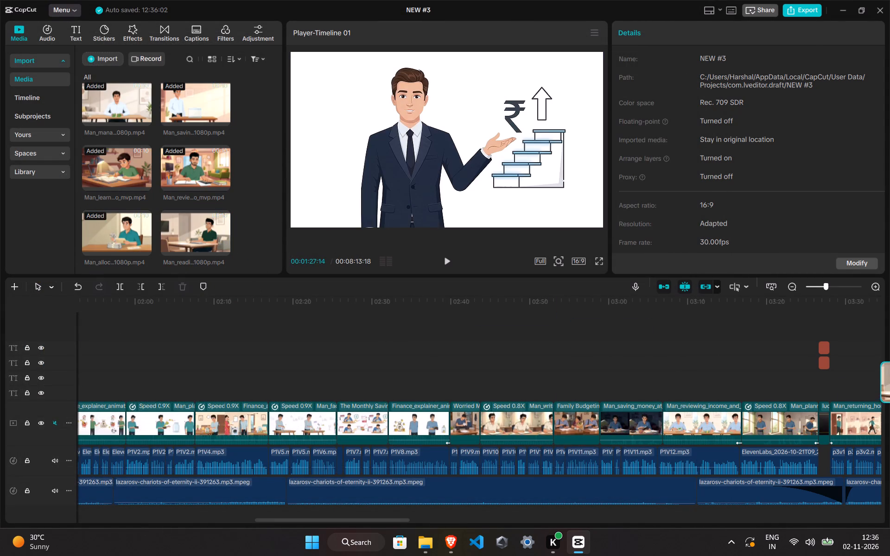
pyautogui.moveTo(889, 391); pyautogui.dragTo(889, 387)
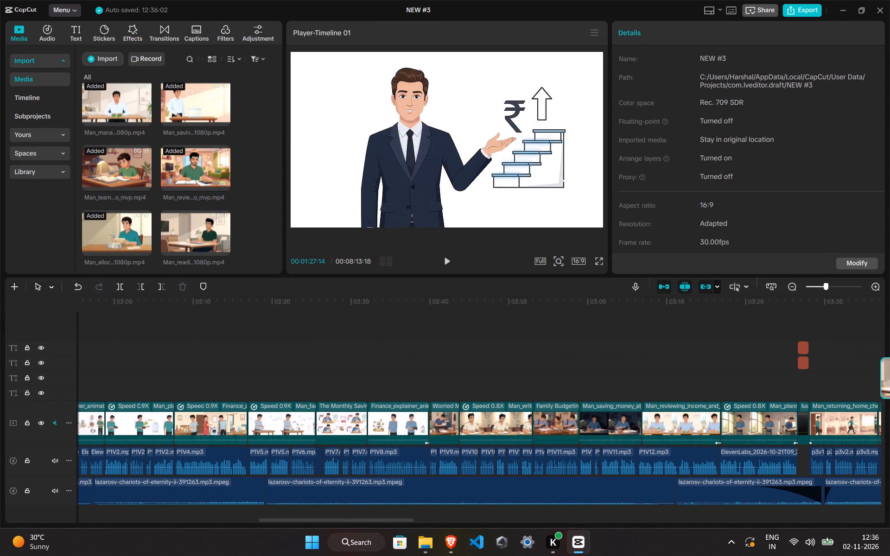
pyautogui.moveTo(889, 387); pyautogui.dragTo(857, 385)
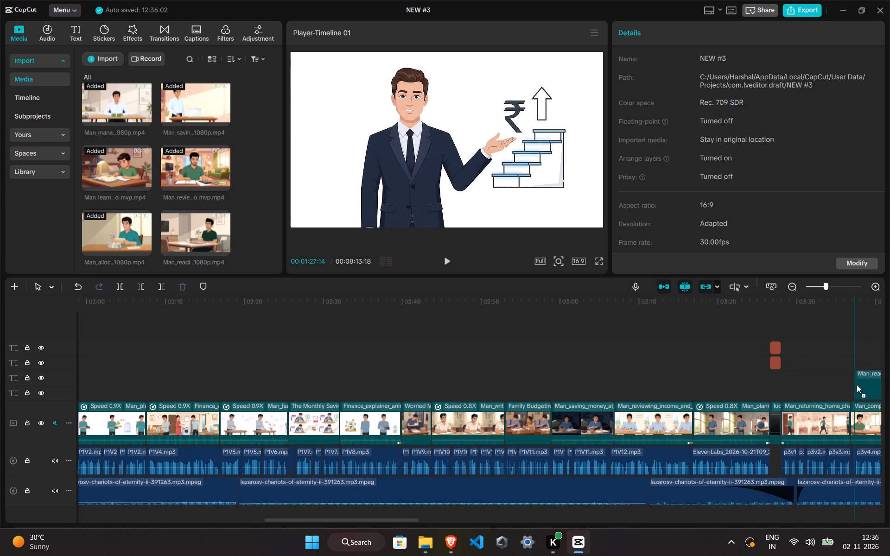
pyautogui.moveTo(857, 385); pyautogui.dragTo(880, 365)
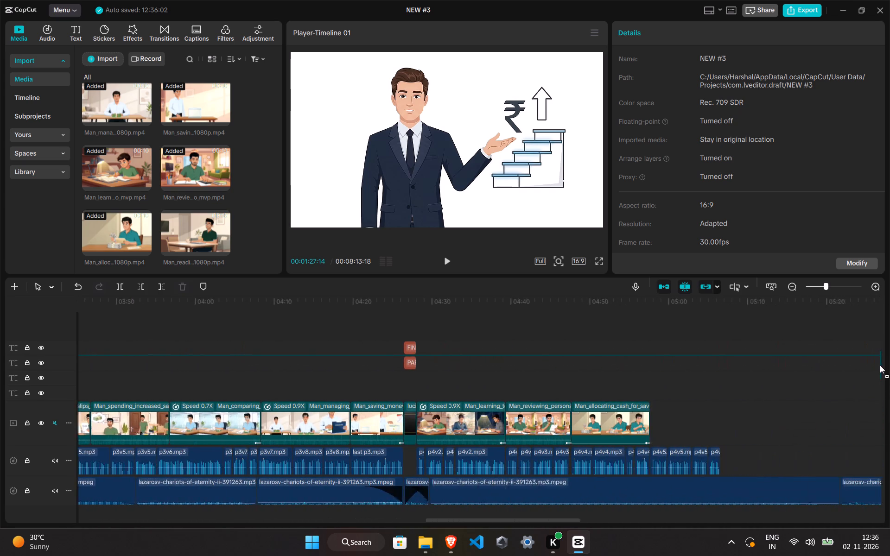
pyautogui.moveTo(880, 365); pyautogui.dragTo(477, 428)
# Play back the timeline from about 00:04:54 to review the added expense-bill clip against the narration.
pyautogui.click(450, 366)
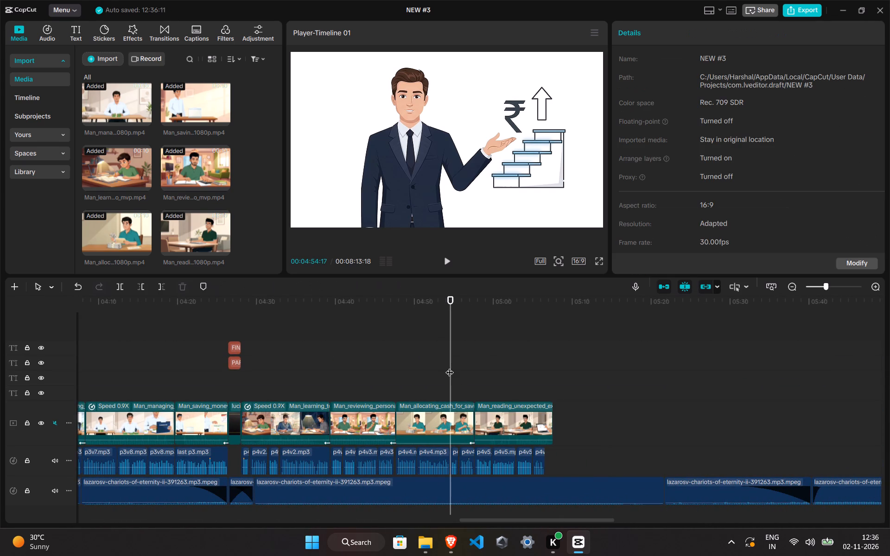
pyautogui.press('space')
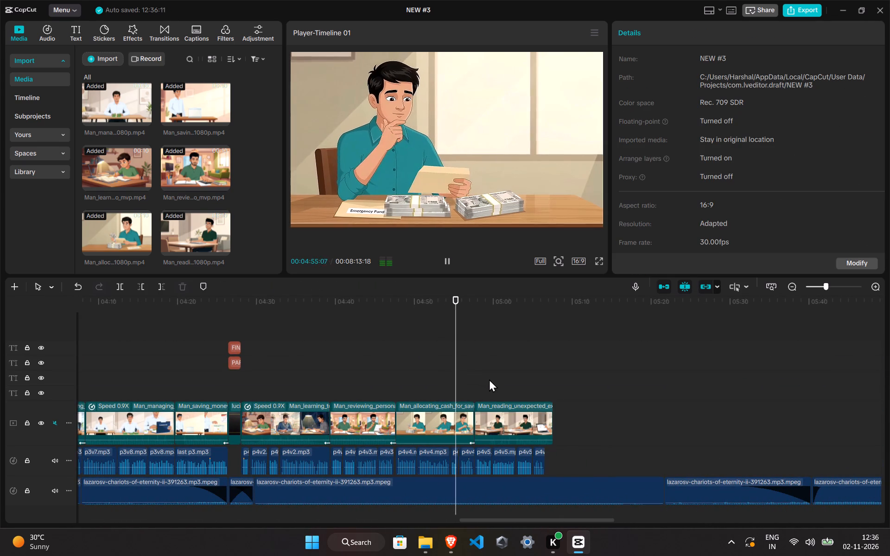
pyautogui.keyDown('ctrl'); pyautogui.scroll(4, 493, 383); pyautogui.keyUp('ctrl')
pyautogui.moveTo(555, 519); pyautogui.dragTo(556, 519)
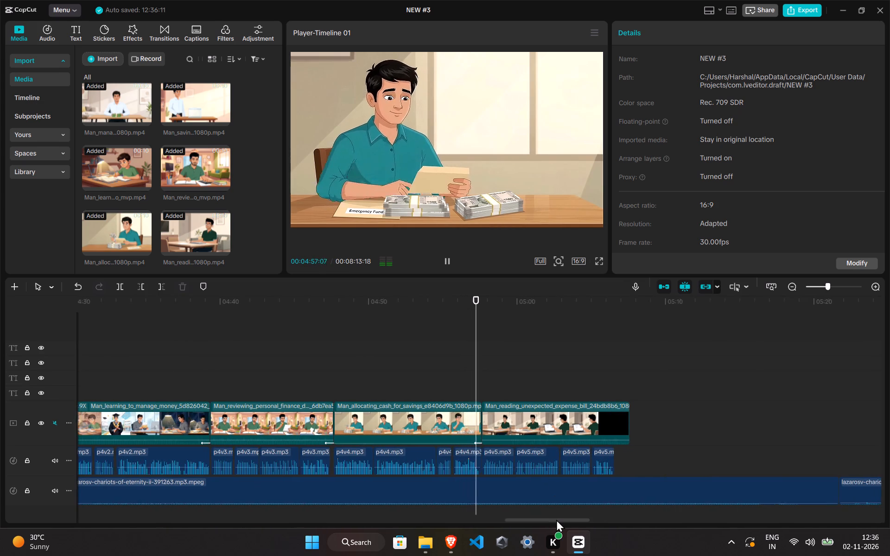
pyautogui.moveTo(556, 519); pyautogui.dragTo(567, 518)
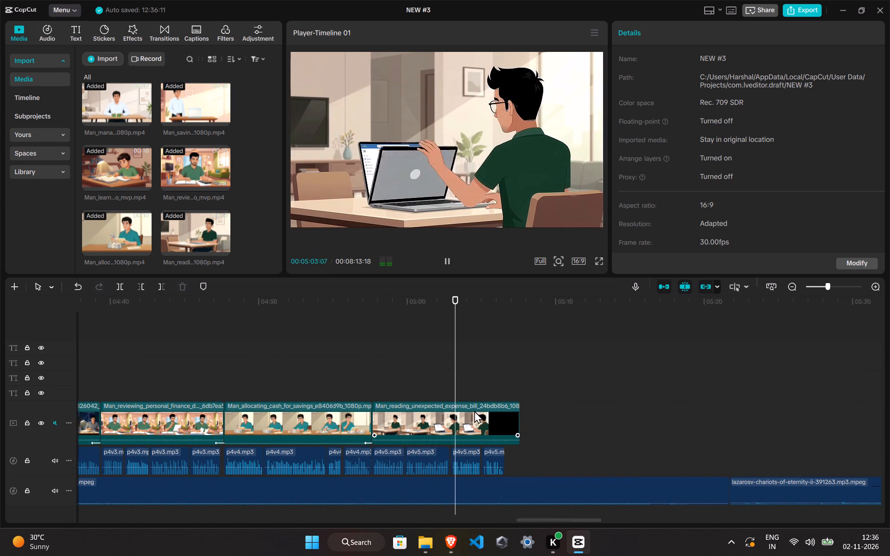
# Split the expense-bill clip at 00:05:02:18, at the end of the shot where the man holds up the phone.
pyautogui.click(451, 388)
pyautogui.moveTo(451, 388); pyautogui.dragTo(441, 389)
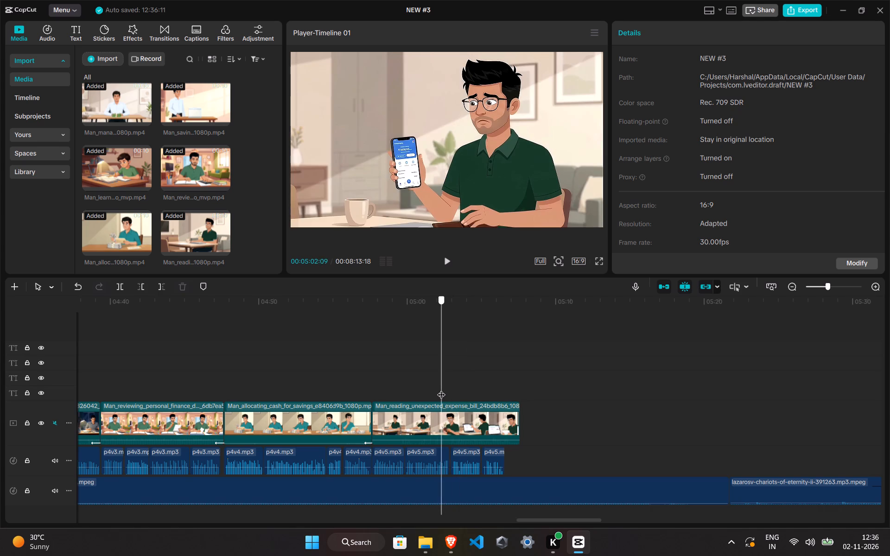
pyautogui.moveTo(441, 389); pyautogui.dragTo(448, 389)
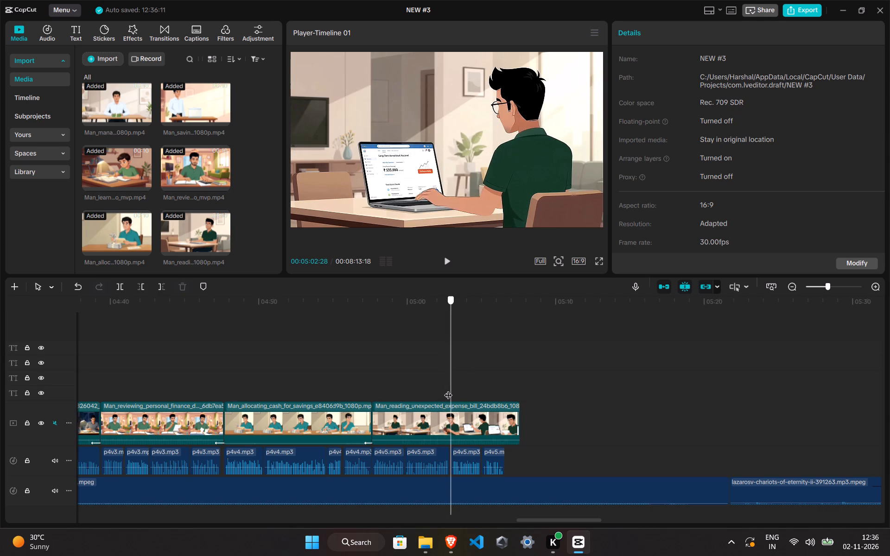
pyautogui.moveTo(448, 389); pyautogui.dragTo(445, 389)
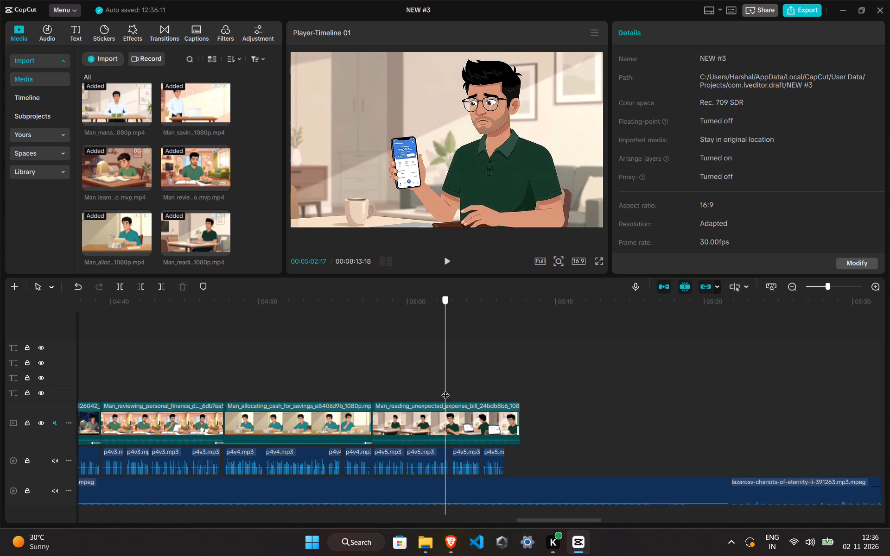
pyautogui.moveTo(445, 389); pyautogui.dragTo(446, 389)
pyautogui.keyDown('ctrl'); pyautogui.scroll(20, 446, 389); pyautogui.keyUp('ctrl')
pyautogui.keyDown('ctrl'); pyautogui.scroll(3, 446, 389); pyautogui.keyUp('ctrl')
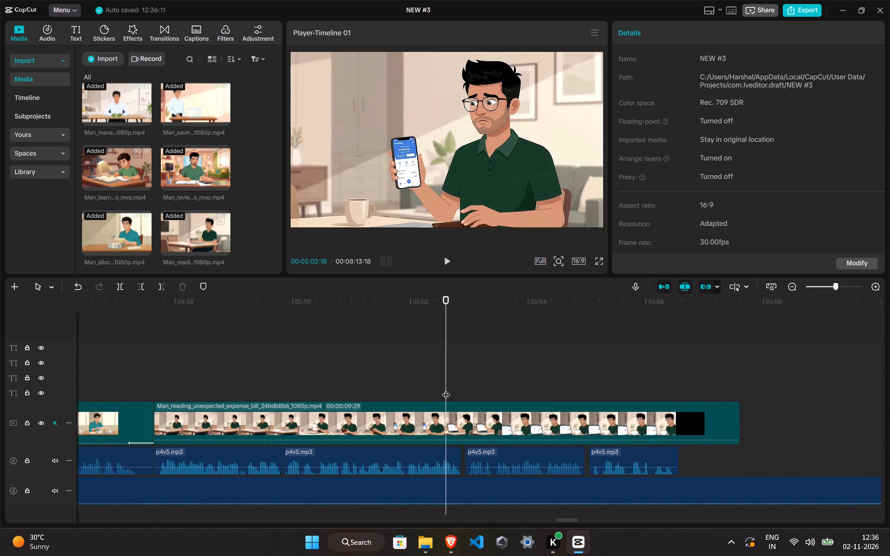
pyautogui.keyDown('ctrl'); pyautogui.scroll(7, 446, 389); pyautogui.keyUp('ctrl')
pyautogui.keyDown('ctrl'); pyautogui.click(450, 422); pyautogui.keyUp('ctrl')
pyautogui.hotkey('ctrl', 'b')
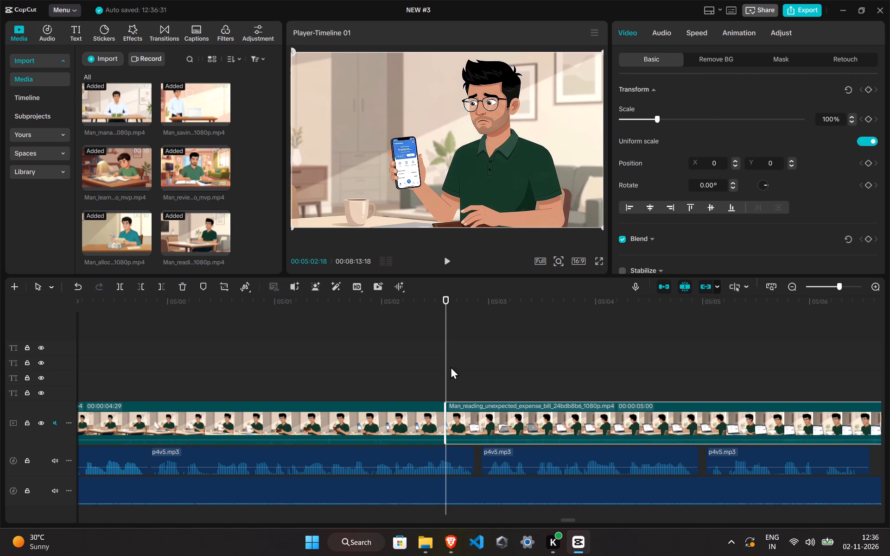
# Split the expense-bill clip again at 00:05:03:16 and delete the short segment between the two cuts.
pyautogui.moveTo(446, 362); pyautogui.dragTo(535, 370)
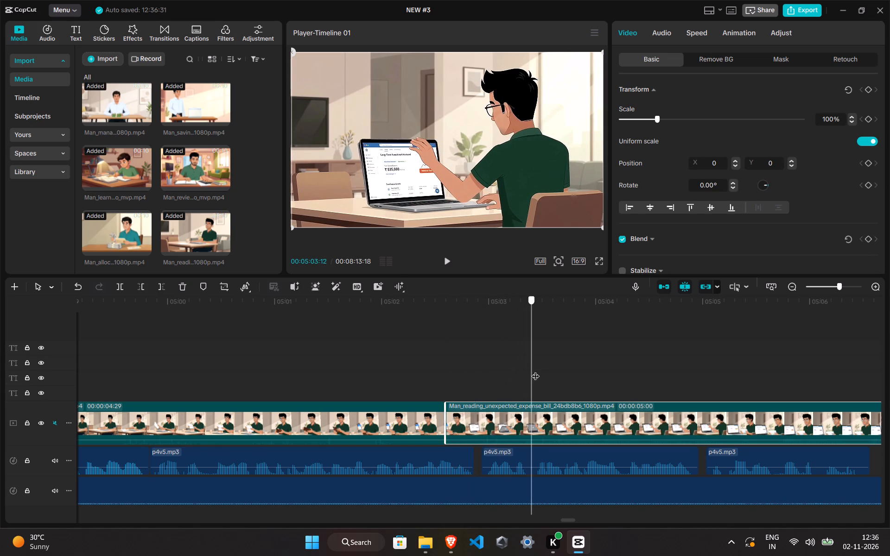
pyautogui.moveTo(535, 370); pyautogui.dragTo(545, 372)
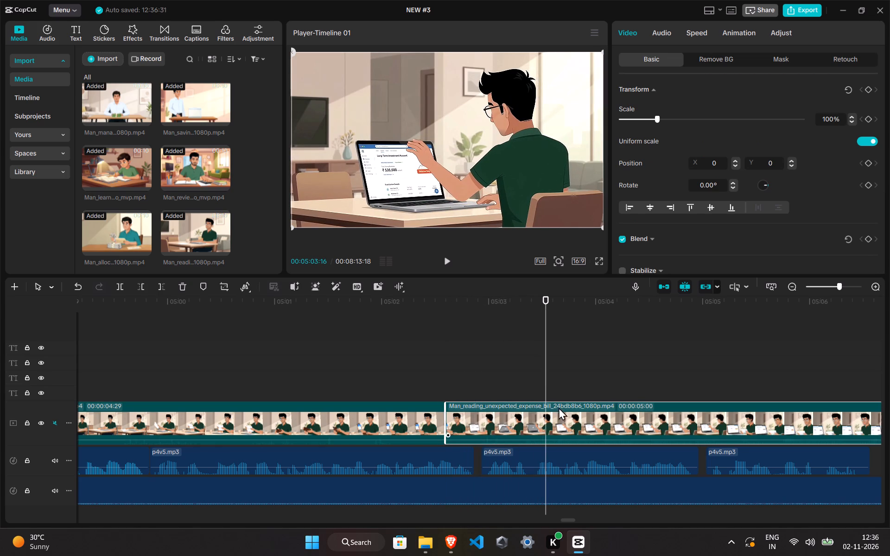
pyautogui.hotkey('ctrl', 'b')
pyautogui.click(504, 426)
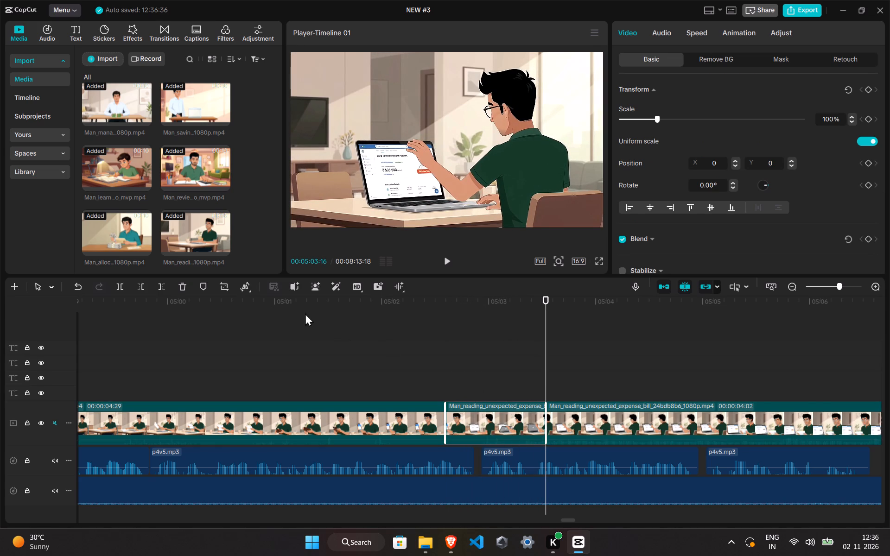
pyautogui.click(183, 283)
# Play back the trimmed expense-bill clip from just before 00:05:00 to check the cut against the narration.
pyautogui.click(158, 329)
pyautogui.press('space')
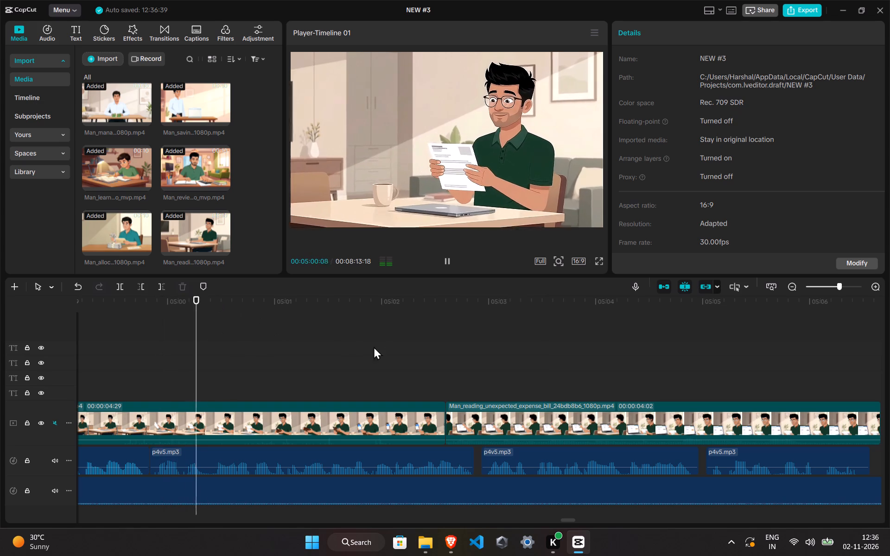
pyautogui.keyDown('ctrl'); pyautogui.scroll(-12, 440, 376); pyautogui.keyUp('ctrl')
pyautogui.scroll(-4, 435, 392)
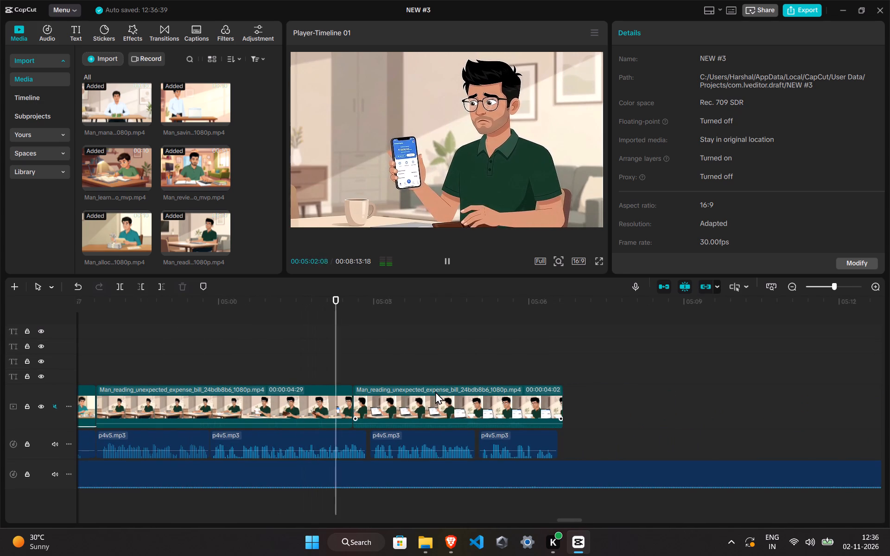
pyautogui.keyDown('ctrl'); pyautogui.scroll(-3, 433, 391); pyautogui.keyUp('ctrl')
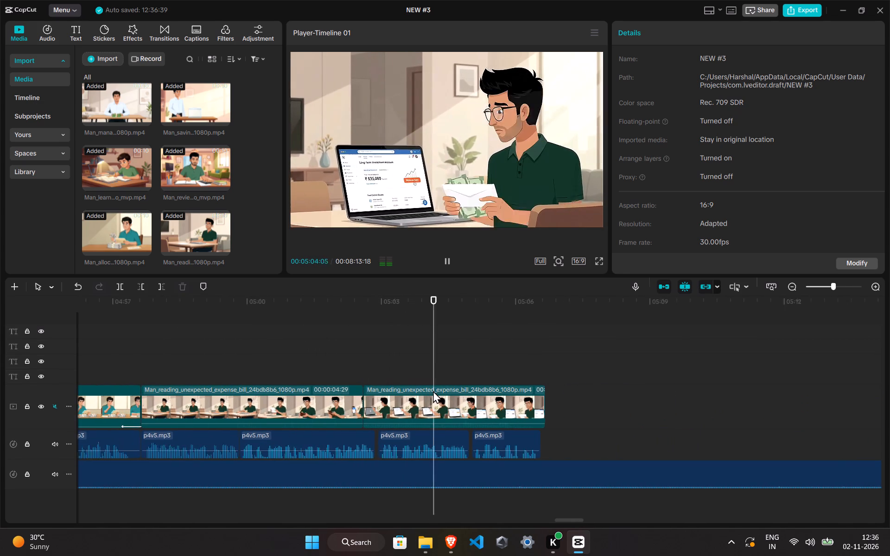
pyautogui.keyDown('ctrl'); pyautogui.scroll(-1, 420, 385); pyautogui.keyUp('ctrl')
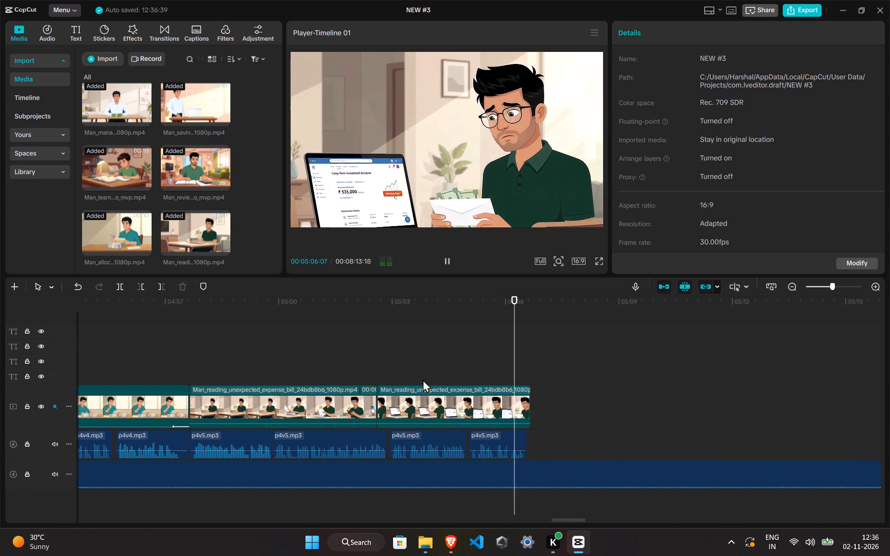
# Apply a 0.3 s Fade Out animation to the last expense-bill clip and play back its ending.
pyautogui.click(520, 360)
pyautogui.click(525, 377)
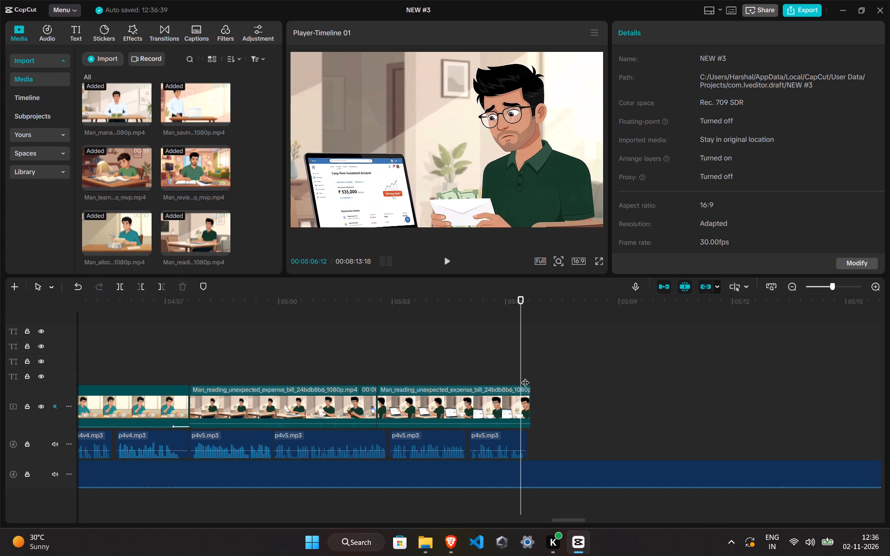
pyautogui.click(527, 393)
pyautogui.click(740, 38)
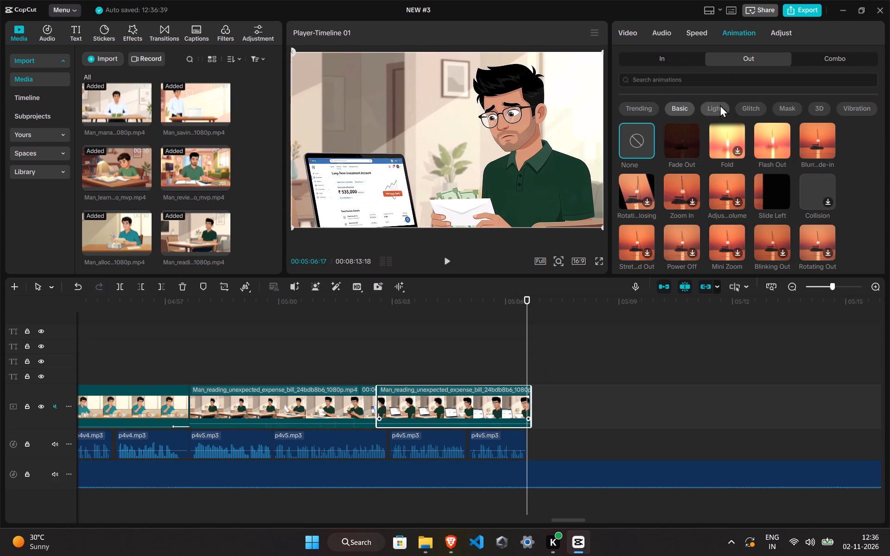
pyautogui.click(692, 140)
pyautogui.keyDown('ctrl'); pyautogui.scroll(8, 512, 400); pyautogui.keyUp('ctrl')
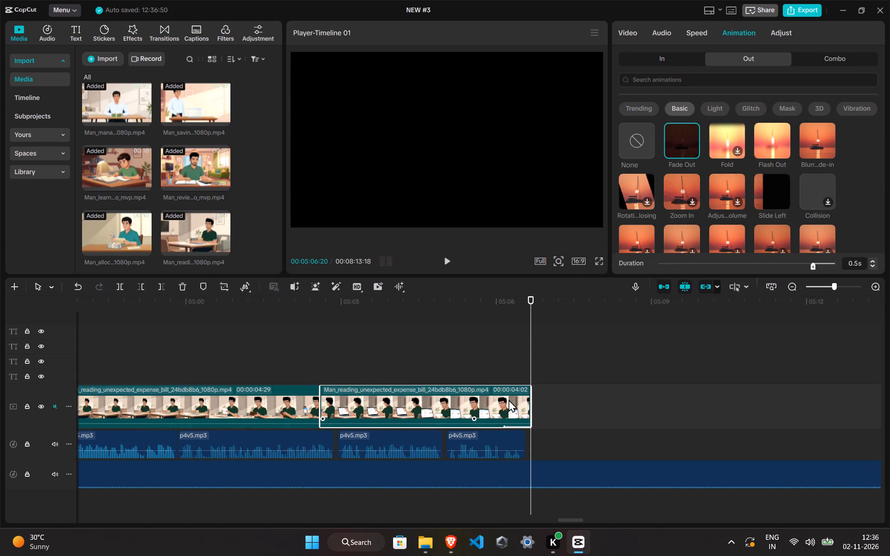
pyautogui.keyDown('ctrl'); pyautogui.scroll(20, 509, 399); pyautogui.keyUp('ctrl')
pyautogui.keyDown('ctrl'); pyautogui.scroll(7, 509, 399); pyautogui.keyUp('ctrl')
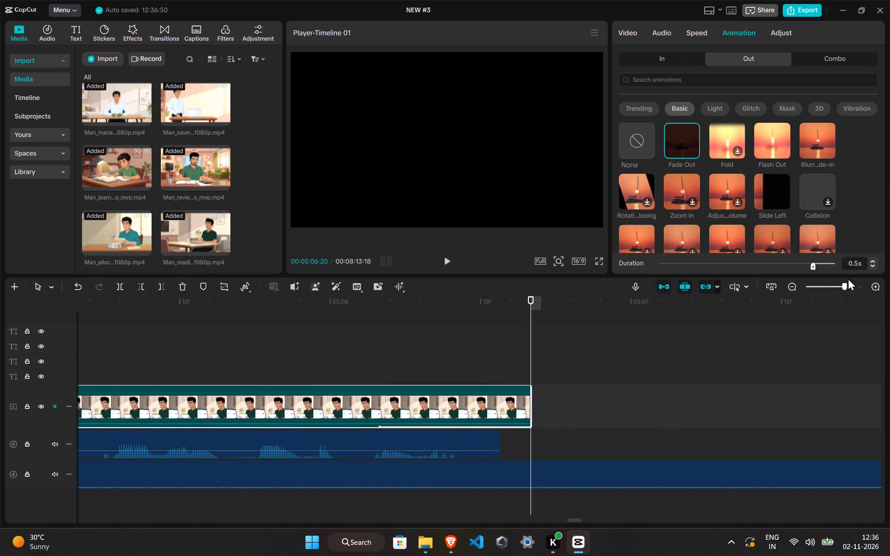
pyautogui.doubleClick(871, 265)
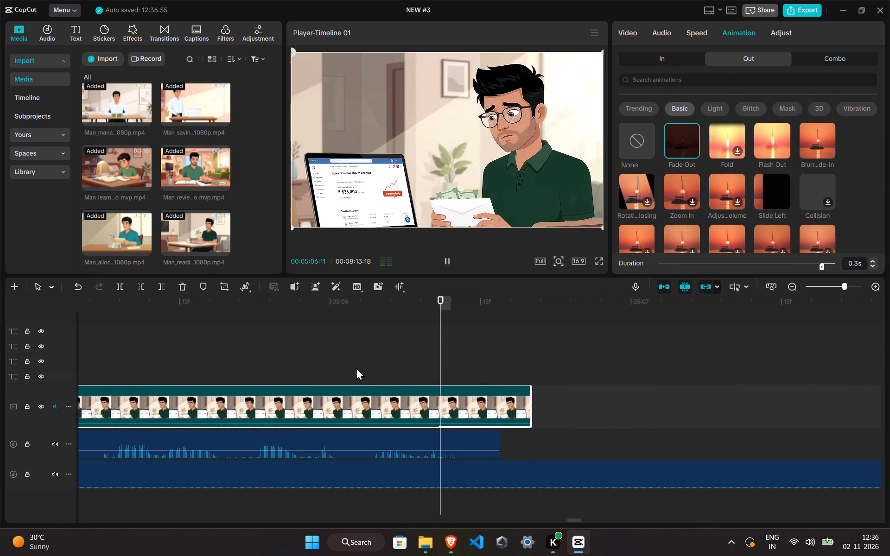
pyautogui.click(356, 367)
pyautogui.press('space')
pyautogui.keyDown('ctrl'); pyautogui.scroll(-11, 502, 379); pyautogui.keyUp('ctrl')
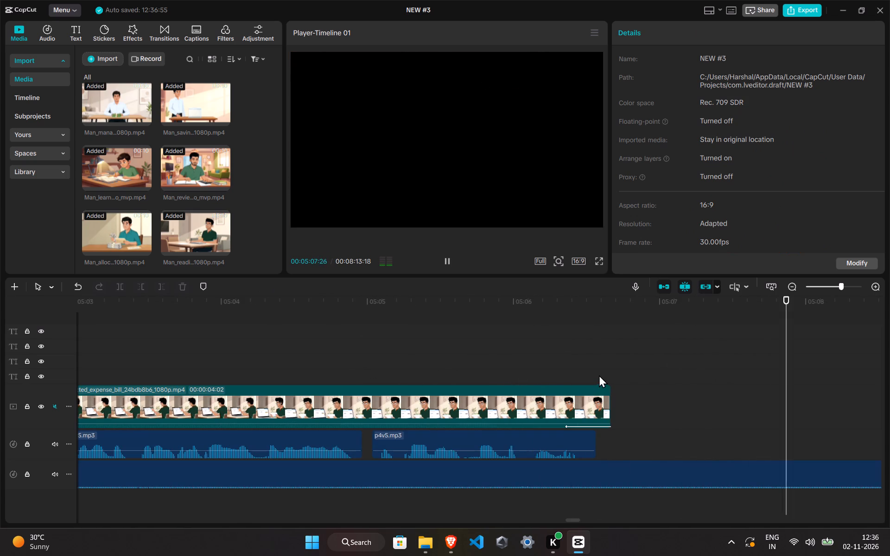
# Add the p4v6.mp3 narration to the voice track at 00:05:06:20, where the last expense-bill clip ends.
pyautogui.click(615, 374)
pyautogui.click(614, 373)
pyautogui.scroll(-11, 495, 365)
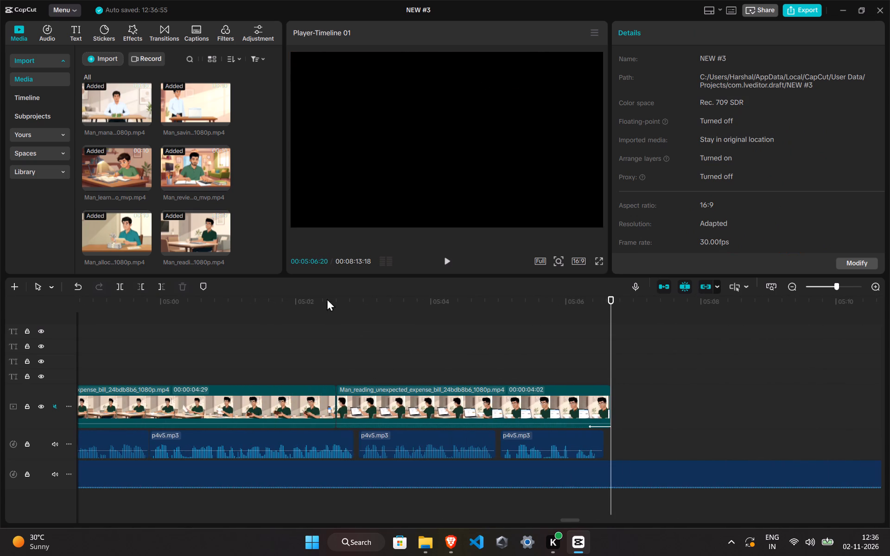
pyautogui.scroll(-10, 210, 179)
pyautogui.scroll(6, 170, 166)
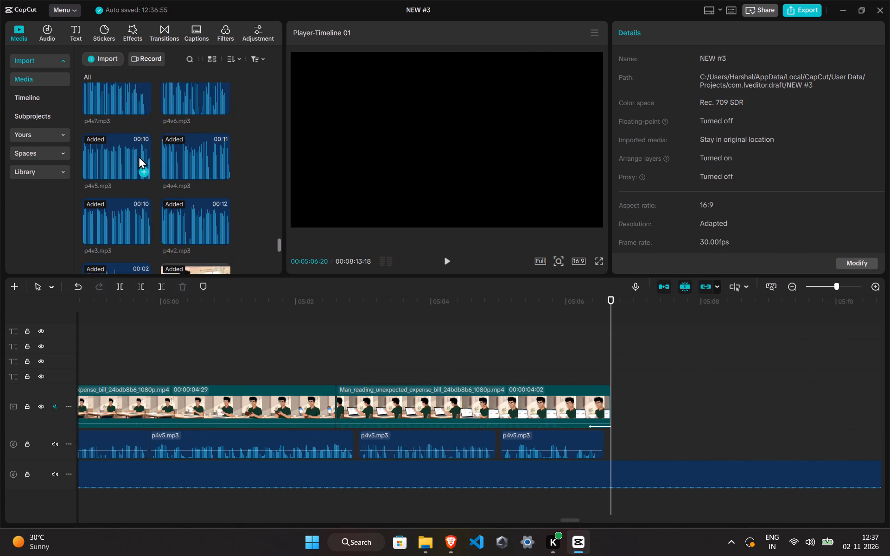
pyautogui.scroll(2, 139, 156)
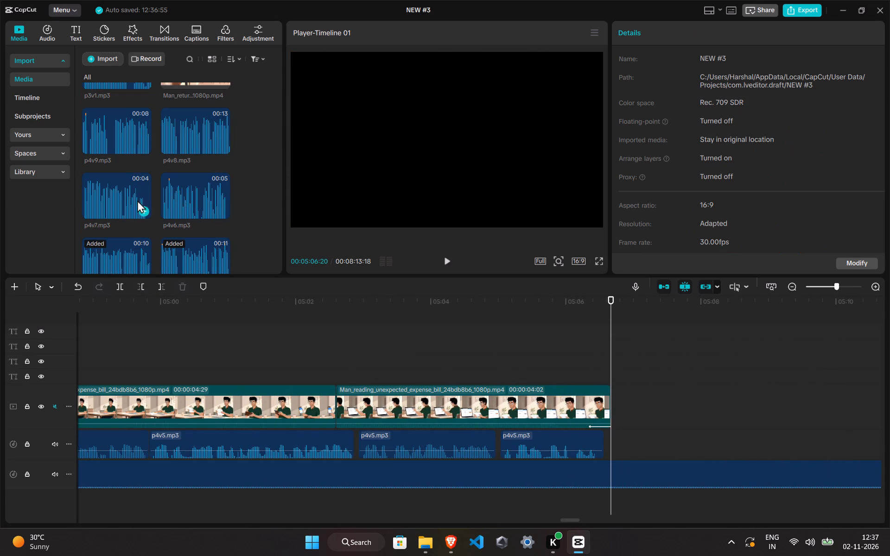
pyautogui.moveTo(191, 203); pyautogui.dragTo(610, 444)
# Play through p4v6.mp3, then split it at 00:05:10:27 and delete its silent tail.
pyautogui.click(578, 403)
pyautogui.press('space')
pyautogui.click(552, 346)
pyautogui.press('space')
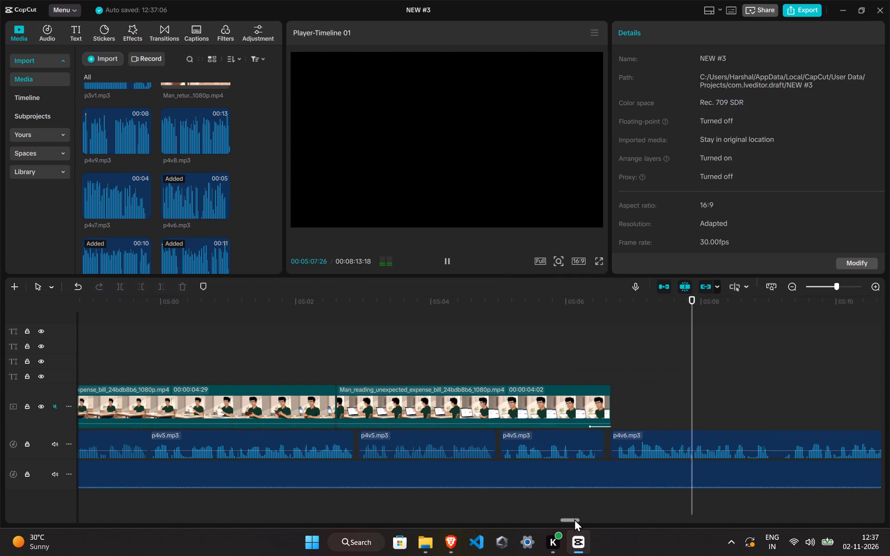
pyautogui.moveTo(573, 519); pyautogui.dragTo(582, 517)
pyautogui.keyDown('ctrl'); pyautogui.scroll(4, 380, 390); pyautogui.keyUp('ctrl')
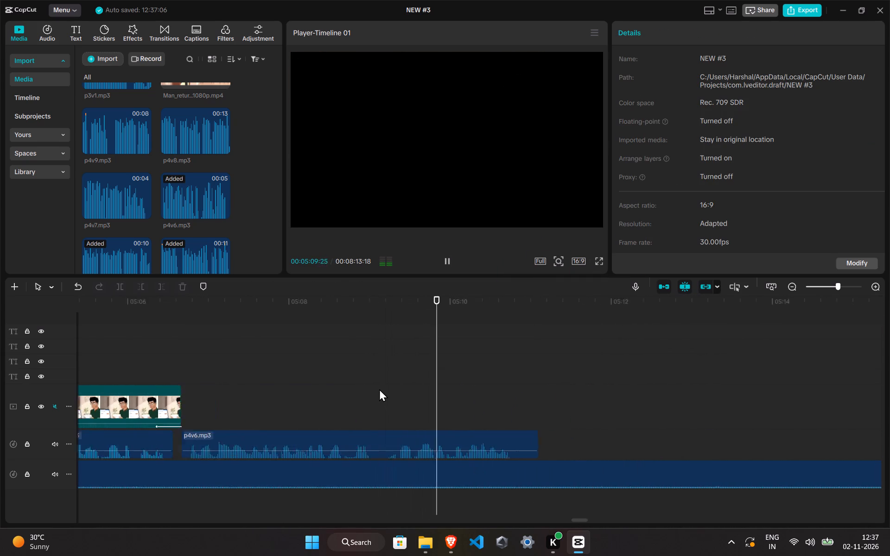
pyautogui.keyDown('ctrl'); pyautogui.scroll(8, 379, 389); pyautogui.keyUp('ctrl')
pyautogui.keyDown('ctrl'); pyautogui.scroll(-4, 580, 411); pyautogui.keyUp('ctrl')
pyautogui.click(588, 413)
pyautogui.click(595, 439)
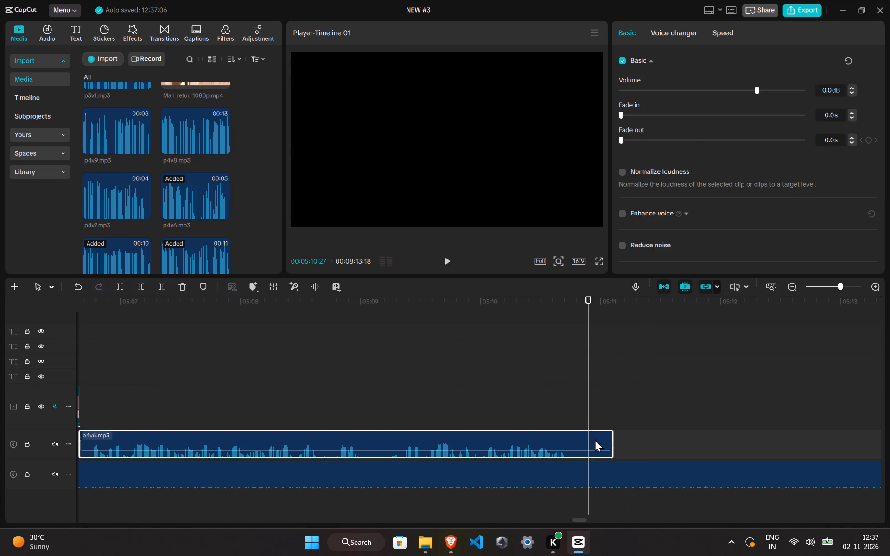
pyautogui.hotkey('ctrl', 'b')
pyautogui.click(179, 288)
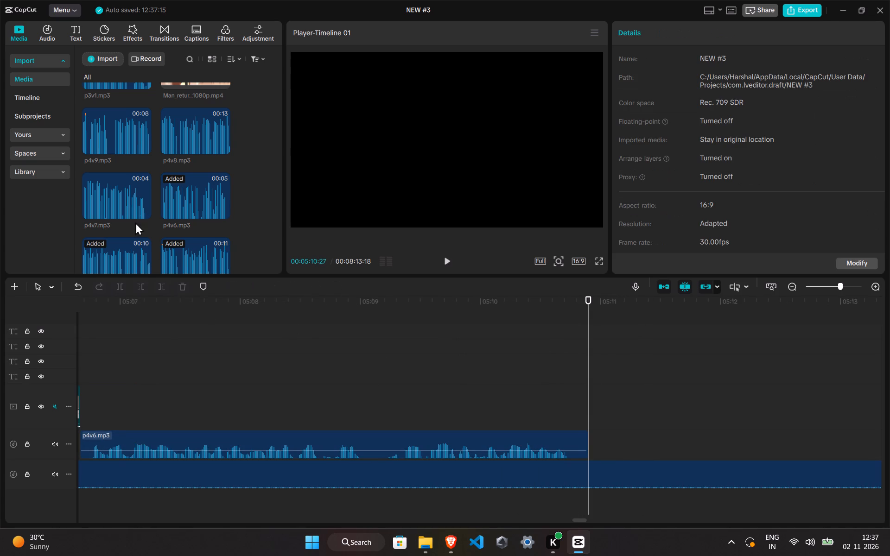
# Add the p4v7.mp3 narration directly after p4v6.mp3 at 00:05:10:27 and play it through to about 00:05:13:27.
pyautogui.moveTo(105, 200); pyautogui.dragTo(589, 438)
pyautogui.click(544, 398)
pyautogui.press('space')
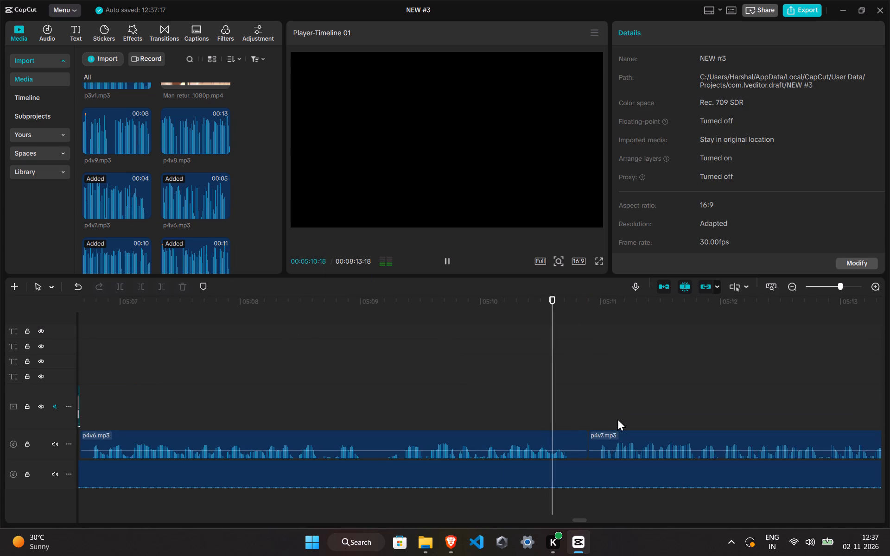
pyautogui.keyDown('ctrl'); pyautogui.scroll(-11, 630, 440); pyautogui.keyUp('ctrl')
pyautogui.moveTo(578, 518); pyautogui.dragTo(591, 519)
pyautogui.click(365, 381)
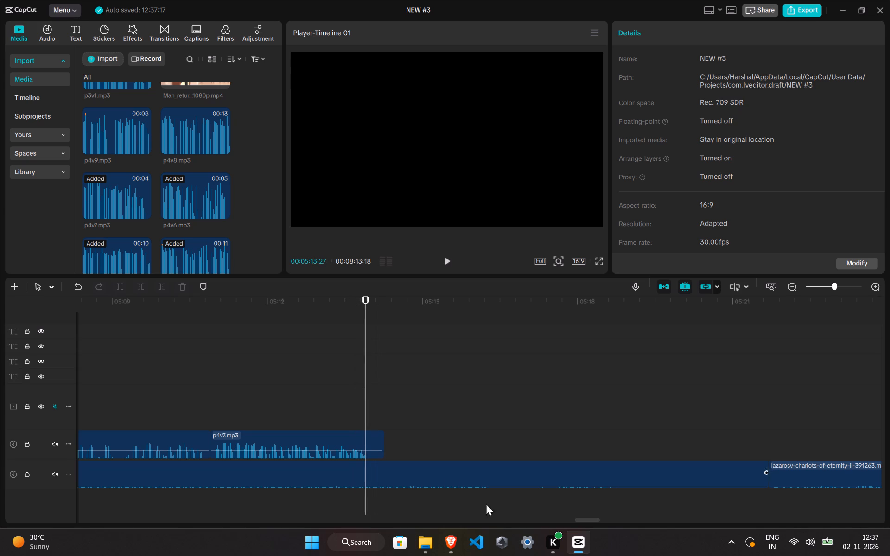
# Switch to Brave and copy the two PART 4 script lines from "इसलिए financial education" to "सही decisions लेना।".
pyautogui.click(457, 531)
pyautogui.click(0, 0)
pyautogui.scroll(-2, 274, 336)
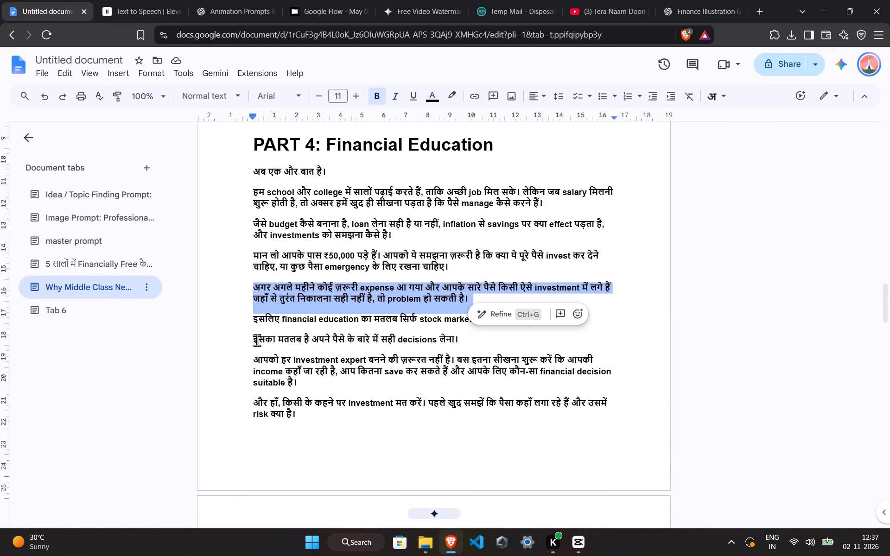
pyautogui.click(232, 221)
pyautogui.moveTo(235, 219); pyautogui.dragTo(523, 232)
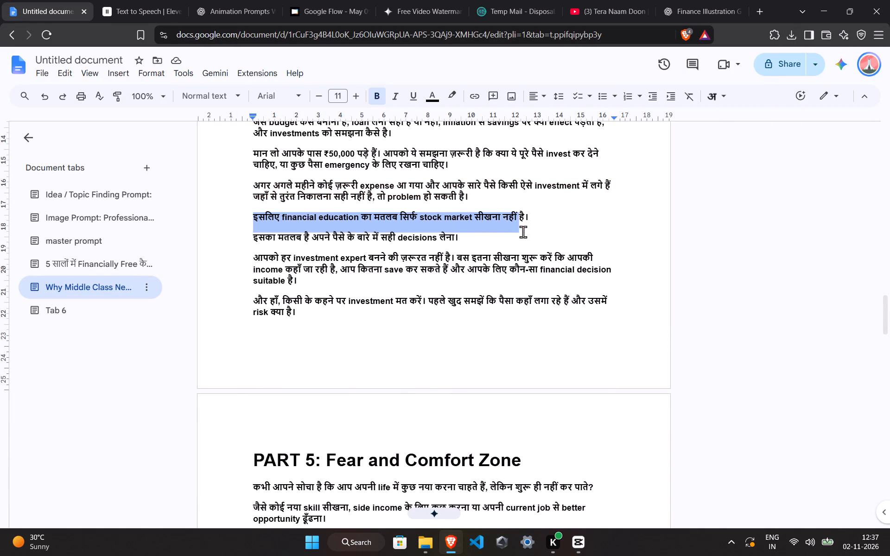
pyautogui.moveTo(523, 232); pyautogui.dragTo(535, 238)
pyautogui.hotkey('ctrl', 'c')
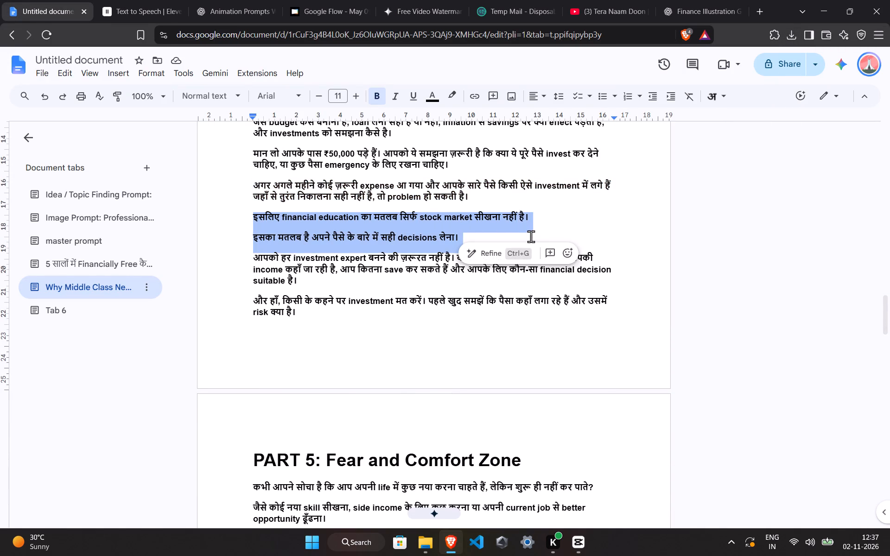
pyautogui.click(0, 0)
pyautogui.click(136, 0)
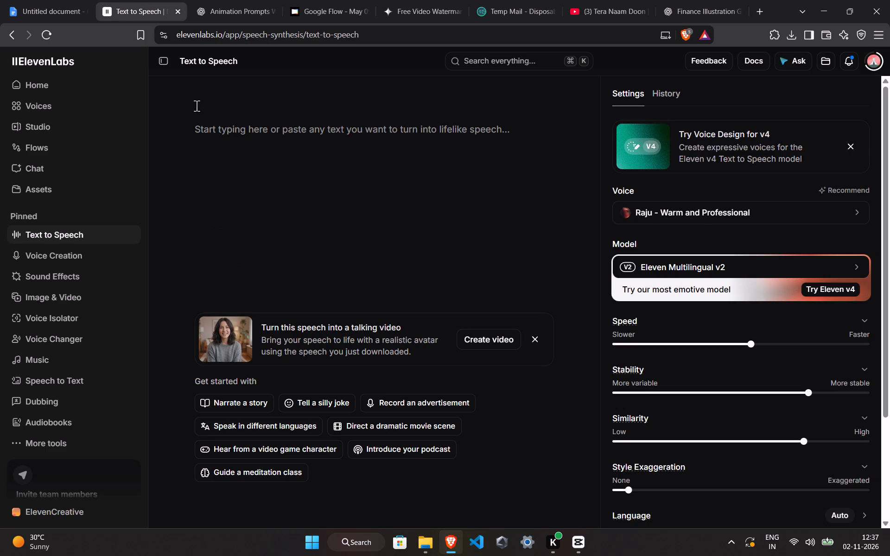
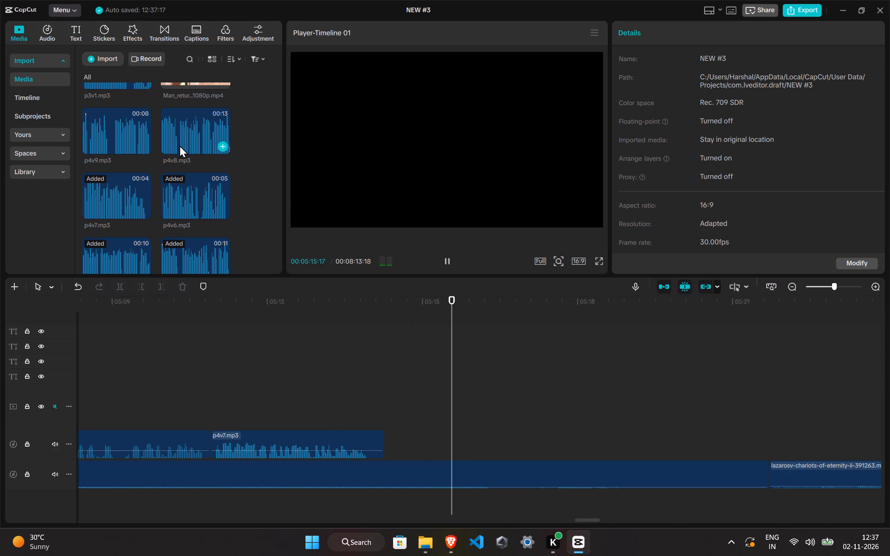
# Place the p4v8.mp3 narration directly after p4v7.mp3 on the voice-over track and play it back.
pyautogui.moveTo(179, 145); pyautogui.dragTo(387, 440)
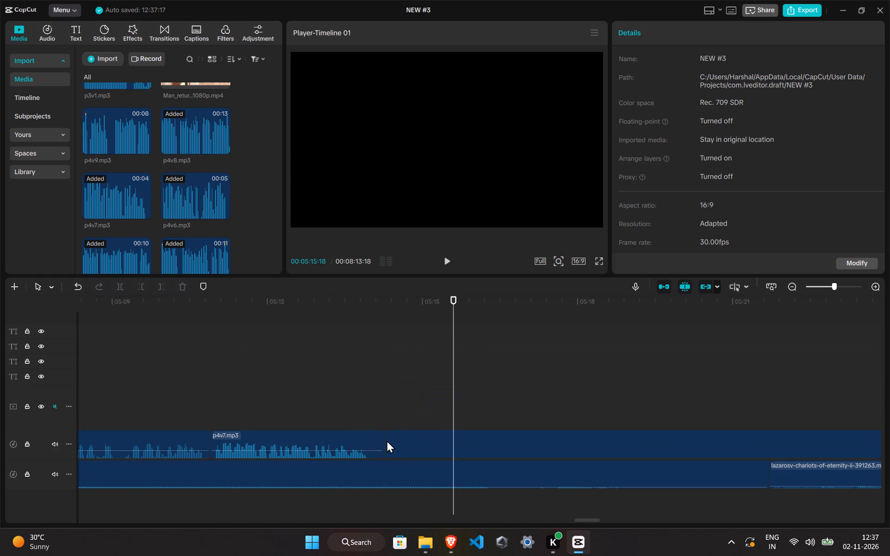
pyautogui.click(267, 385)
pyautogui.press('space')
pyautogui.keyDown('ctrl'); pyautogui.scroll(-10, 426, 423); pyautogui.keyUp('ctrl')
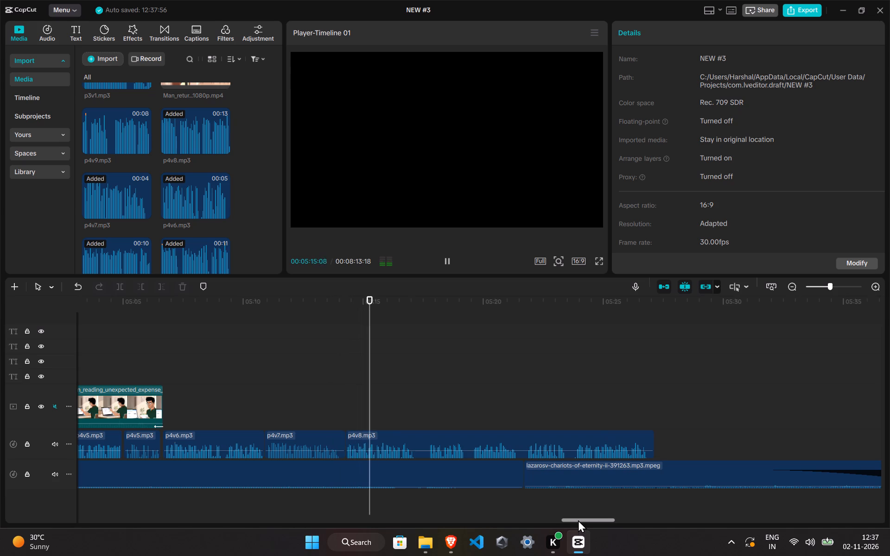
# Split the p4v8.mp3 narration at 05:17:04, where its first silent pause begins.
pyautogui.keyDown('ctrl'); pyautogui.scroll(12, 329, 380); pyautogui.keyUp('ctrl')
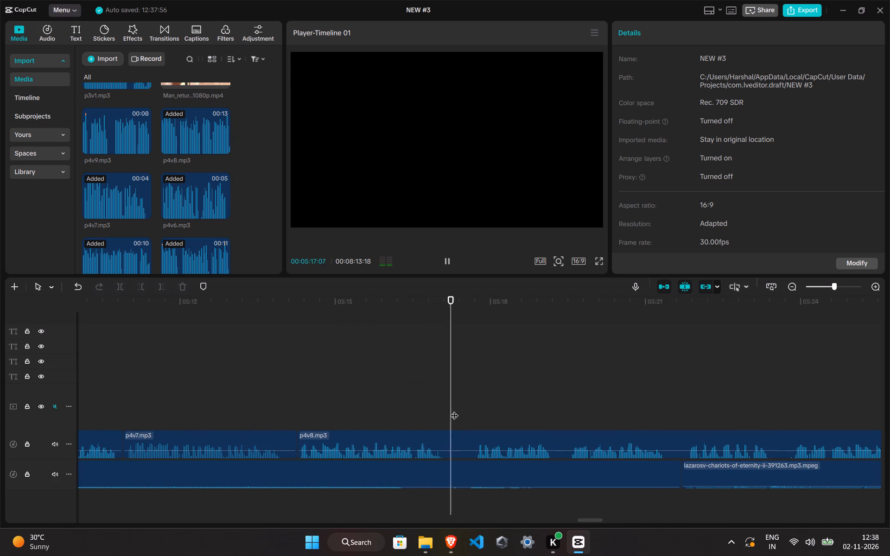
pyautogui.click(458, 370)
pyautogui.click(455, 408)
pyautogui.doubleClick(451, 407)
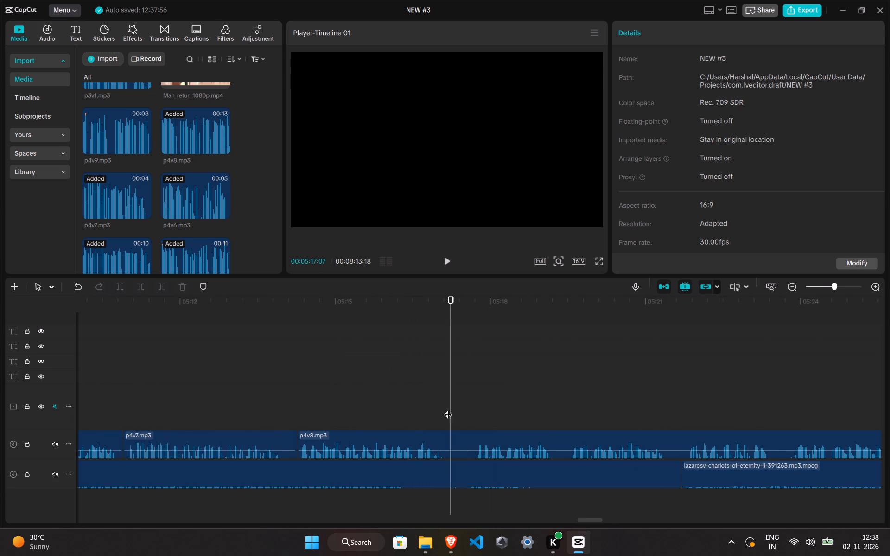
pyautogui.click(449, 428)
pyautogui.click(449, 406)
pyautogui.moveTo(449, 406); pyautogui.dragTo(445, 406)
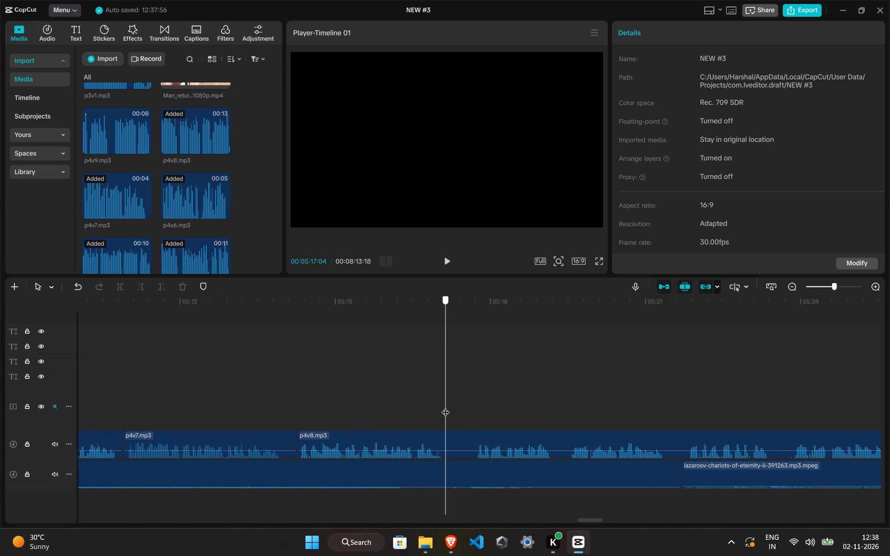
pyautogui.moveTo(445, 406); pyautogui.dragTo(444, 406)
pyautogui.click(449, 434)
pyautogui.keyDown('ctrl'); pyautogui.scroll(6, 453, 437); pyautogui.keyUp('ctrl')
pyautogui.click(445, 406)
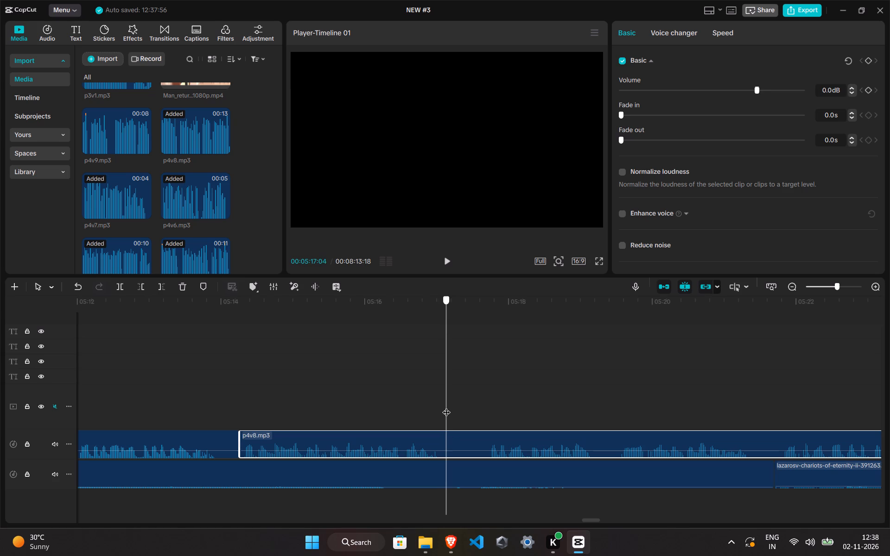
pyautogui.hotkey('ctrl', 'b')
# Split p4v8.mp3 again at 05:17:21, delete the silent piece, and move the remainder back, leaving only a small gap.
pyautogui.click(488, 391)
pyautogui.click(470, 446)
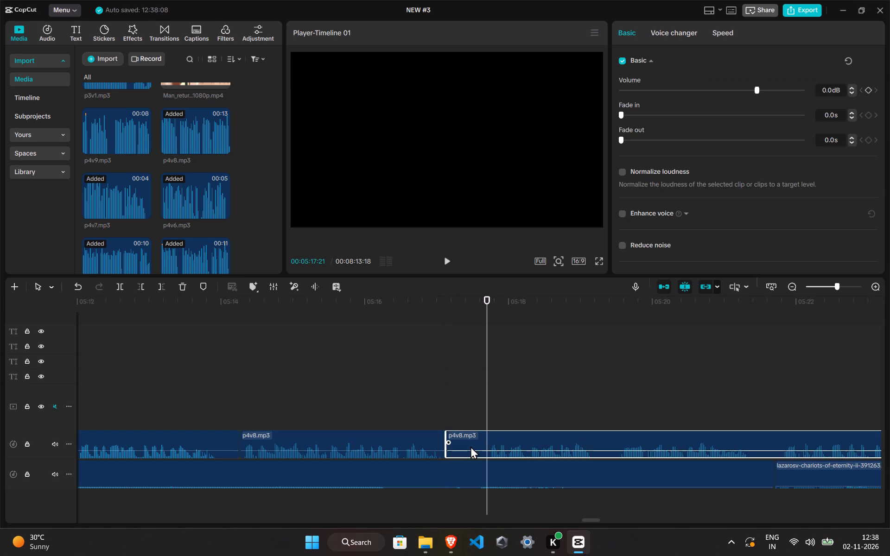
pyautogui.hotkey('ctrl', 'b')
pyautogui.click(467, 451)
pyautogui.click(184, 290)
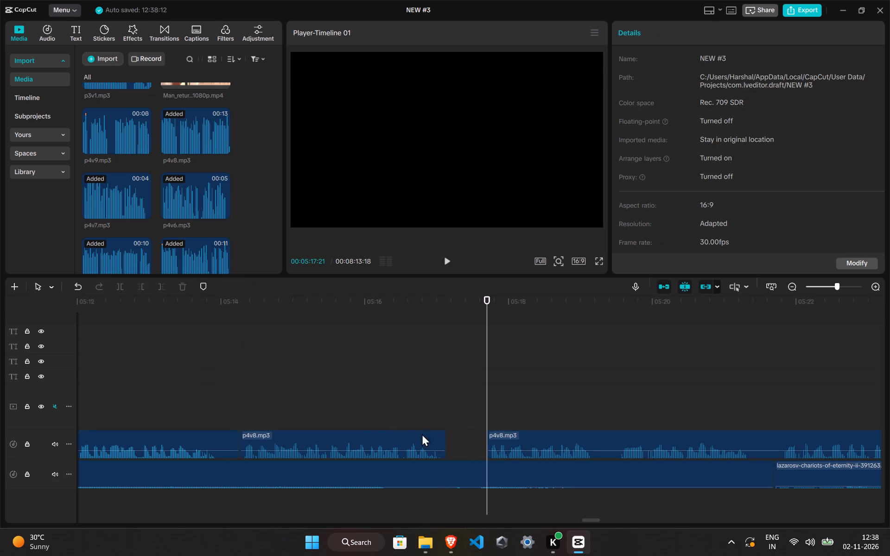
pyautogui.moveTo(516, 442); pyautogui.dragTo(484, 443)
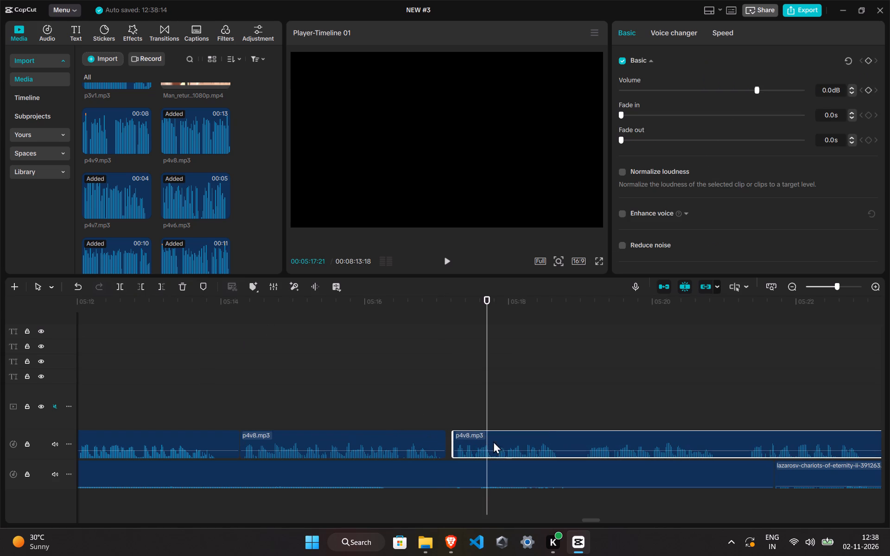
# Cut out the p4v8.mp3 pause between 05:18:23 and 05:19:00 and move the remainder back, leaving a tiny gap.
pyautogui.click(559, 382)
pyautogui.press('space')
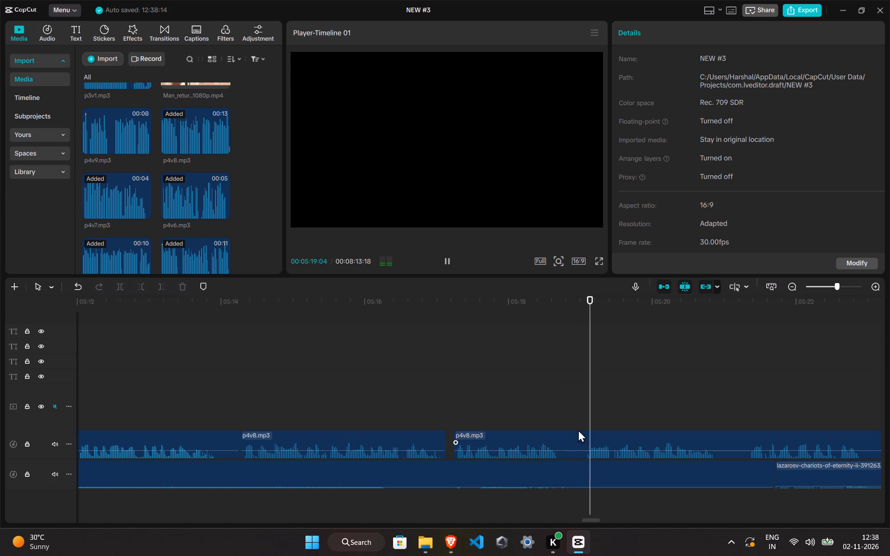
pyautogui.moveTo(563, 391); pyautogui.dragTo(564, 396)
pyautogui.click(570, 451)
pyautogui.hotkey('ctrl', 'b')
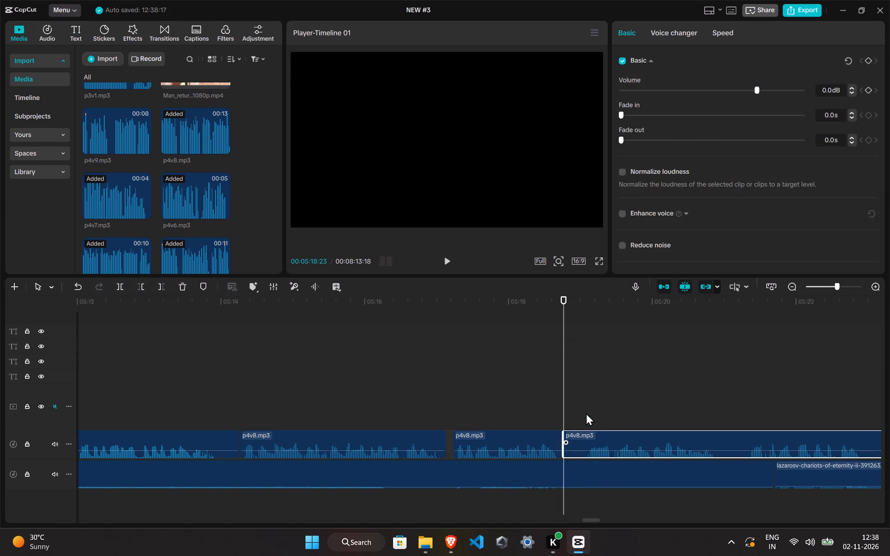
pyautogui.click(586, 405)
pyautogui.click(584, 409)
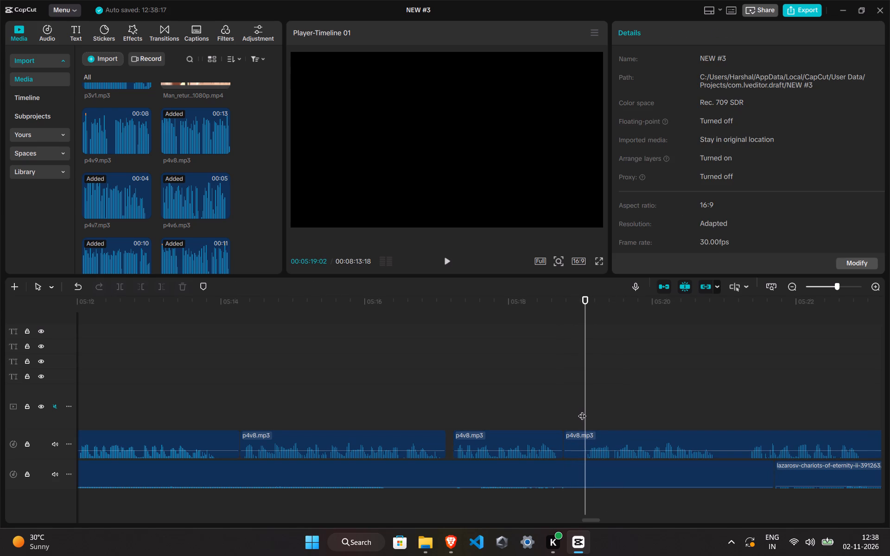
pyautogui.keyDown('ctrl'); pyautogui.click(571, 455); pyautogui.keyUp('ctrl')
pyautogui.hotkey('ctrl', 'b')
pyautogui.click(570, 452)
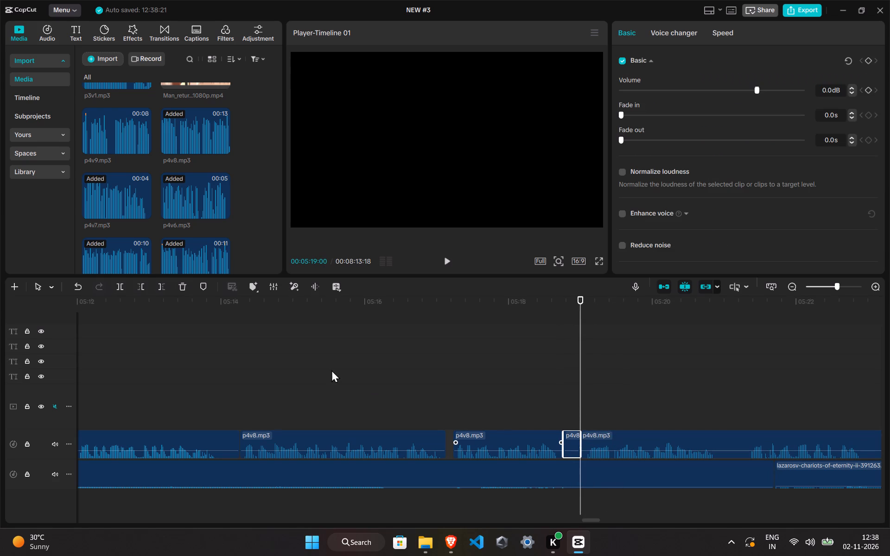
pyautogui.click(184, 288)
pyautogui.moveTo(608, 442); pyautogui.dragTo(588, 440)
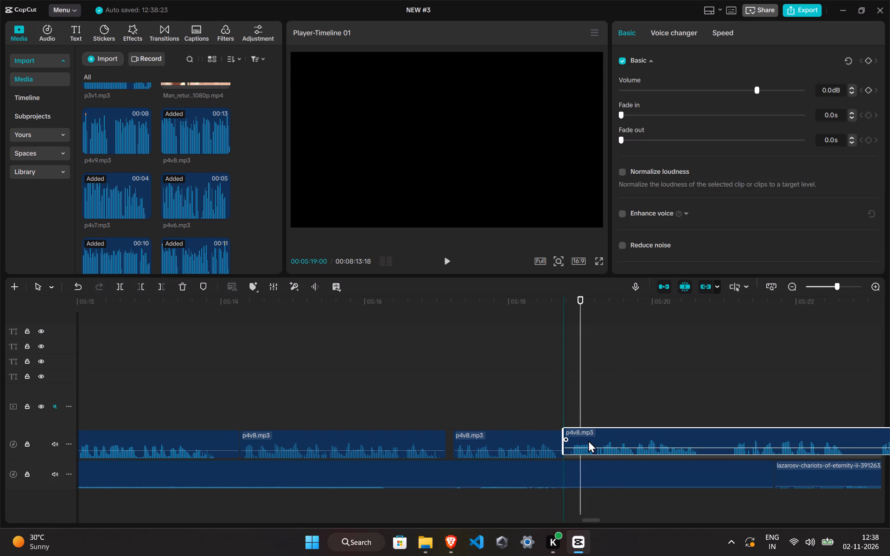
pyautogui.moveTo(588, 440); pyautogui.dragTo(596, 445)
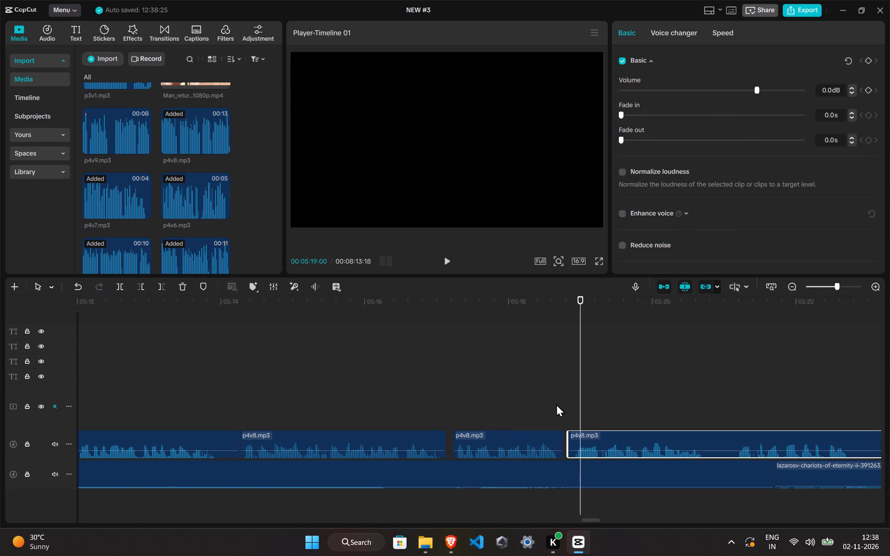
# Cut out the next p4v8.mp3 pause, ending at 05:21:04, and move the remainder back, leaving a small gap.
pyautogui.click(556, 404)
pyautogui.moveTo(554, 398); pyautogui.dragTo(707, 425)
pyautogui.click(718, 442)
pyautogui.hotkey('ctrl', 'b')
pyautogui.click(725, 383)
pyautogui.click(731, 438)
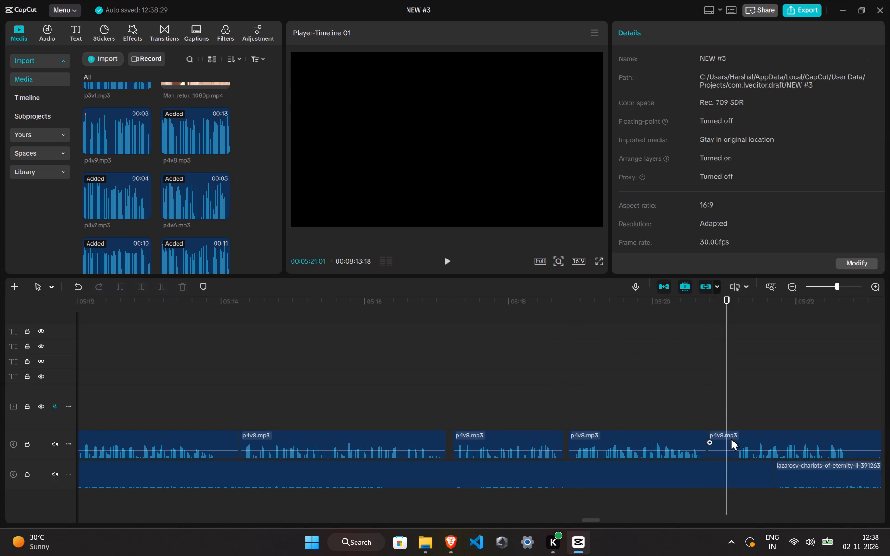
pyautogui.moveTo(728, 408); pyautogui.dragTo(733, 408)
pyautogui.hotkey('ctrl', 'b')
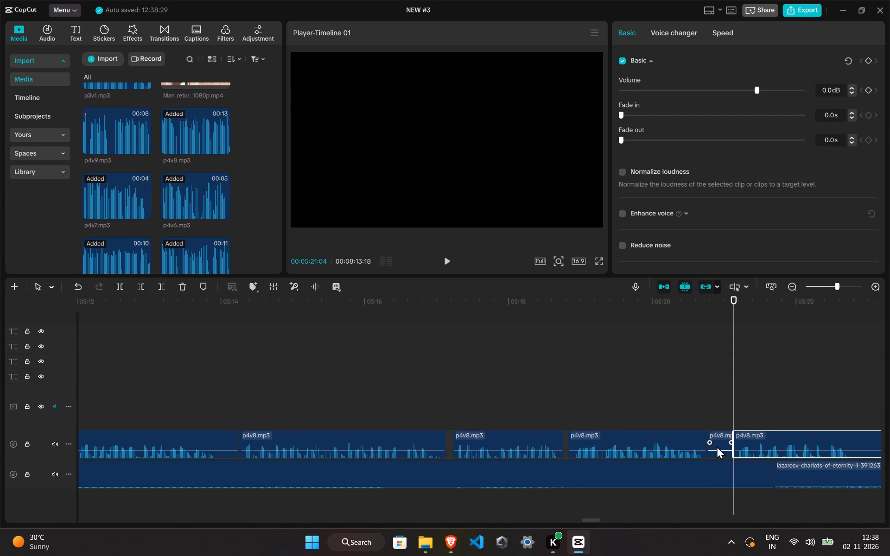
pyautogui.click(717, 446)
pyautogui.click(180, 294)
pyautogui.click(181, 291)
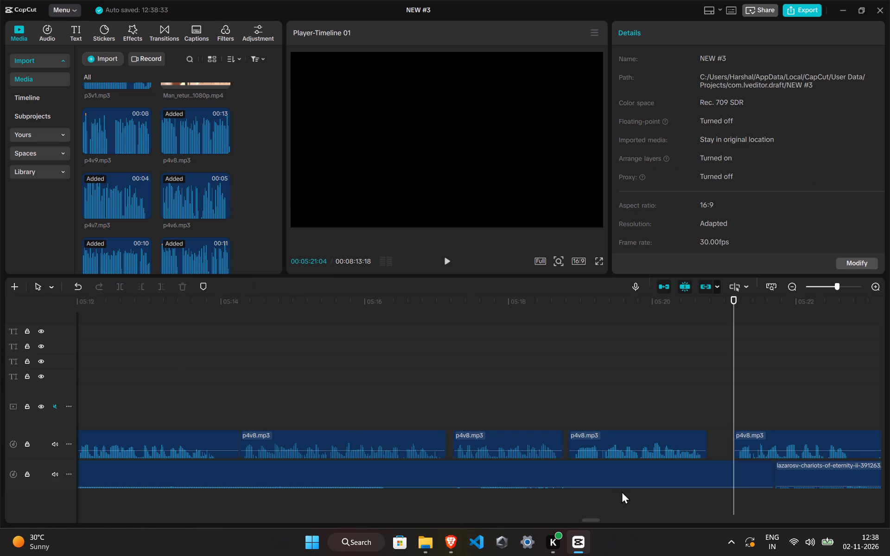
pyautogui.moveTo(748, 442); pyautogui.dragTo(728, 442)
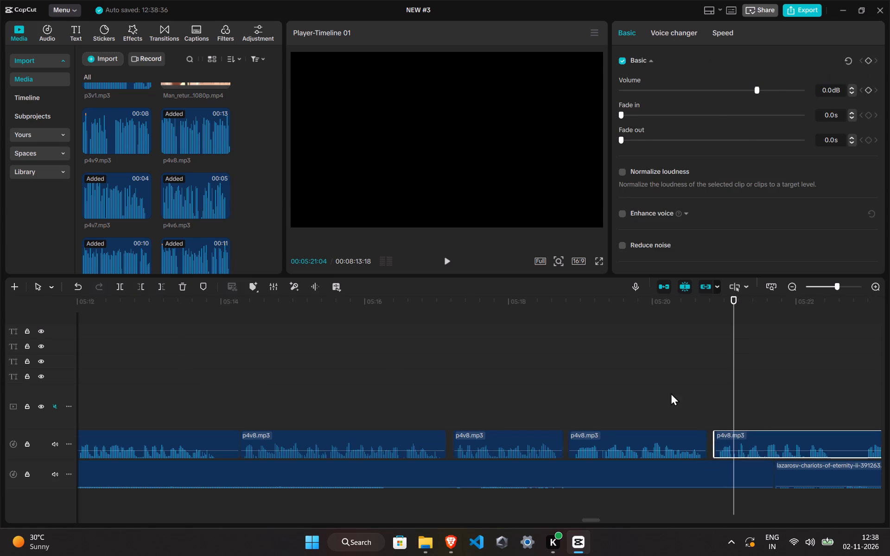
# Cut out the p4v8.mp3 pause between 05:22:15 and 05:22:26 and move the last segment back, leaving a small gap.
pyautogui.click(671, 393)
pyautogui.moveTo(674, 392); pyautogui.dragTo(880, 433)
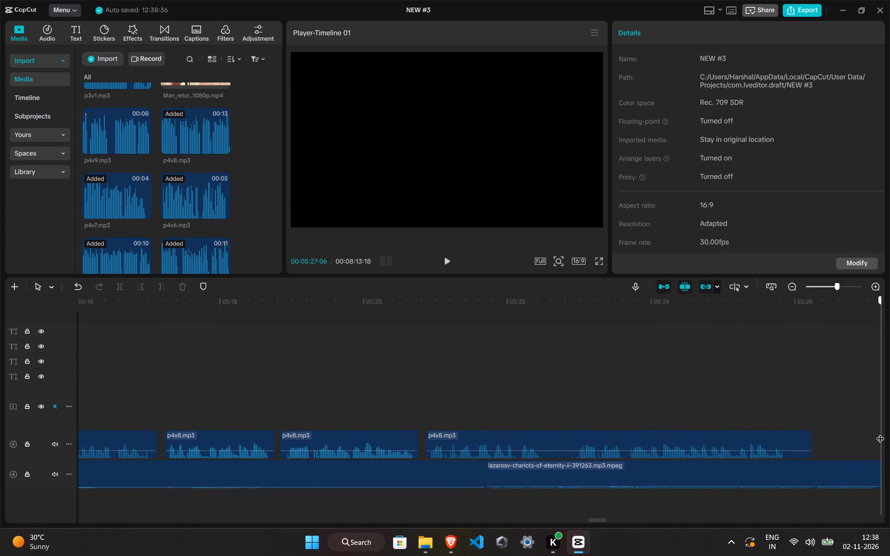
pyautogui.moveTo(880, 433); pyautogui.dragTo(515, 411)
pyautogui.click(519, 441)
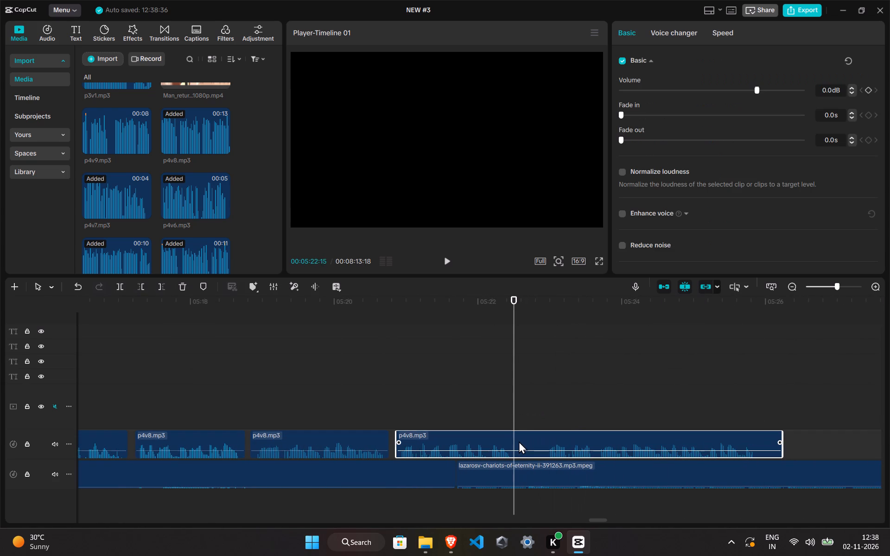
pyautogui.hotkey('ctrl', 'b')
pyautogui.click(539, 404)
pyautogui.click(541, 404)
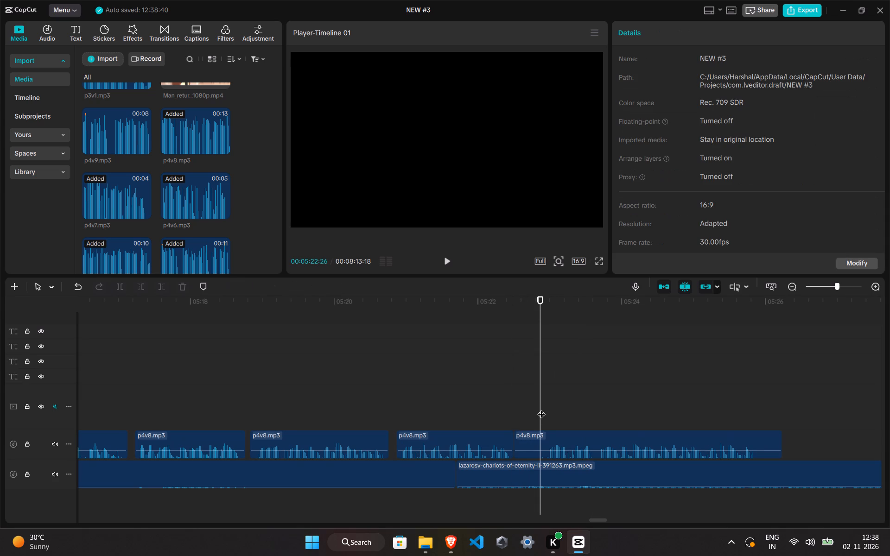
pyautogui.click(532, 448)
pyautogui.hotkey('ctrl', 'b')
pyautogui.keyDown('ctrl'); pyautogui.click(532, 448); pyautogui.keyUp('ctrl')
pyautogui.click(190, 286)
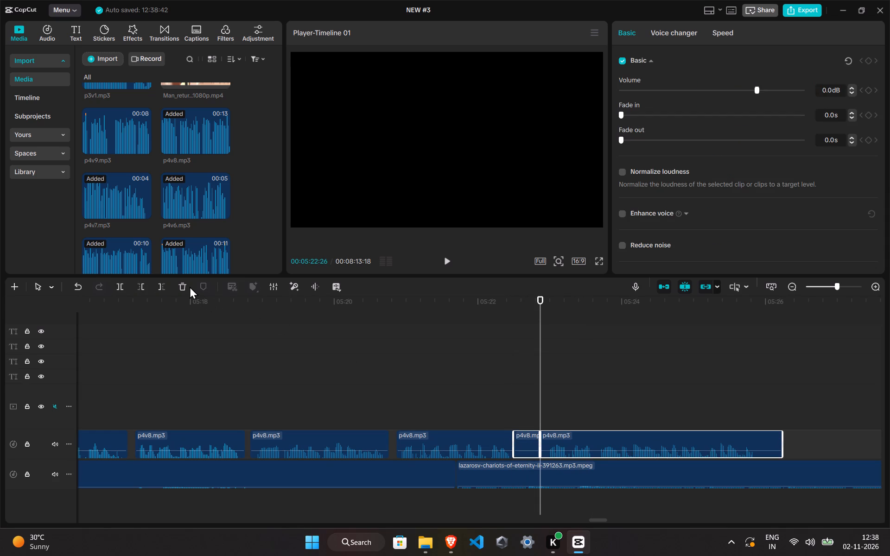
pyautogui.click(646, 440)
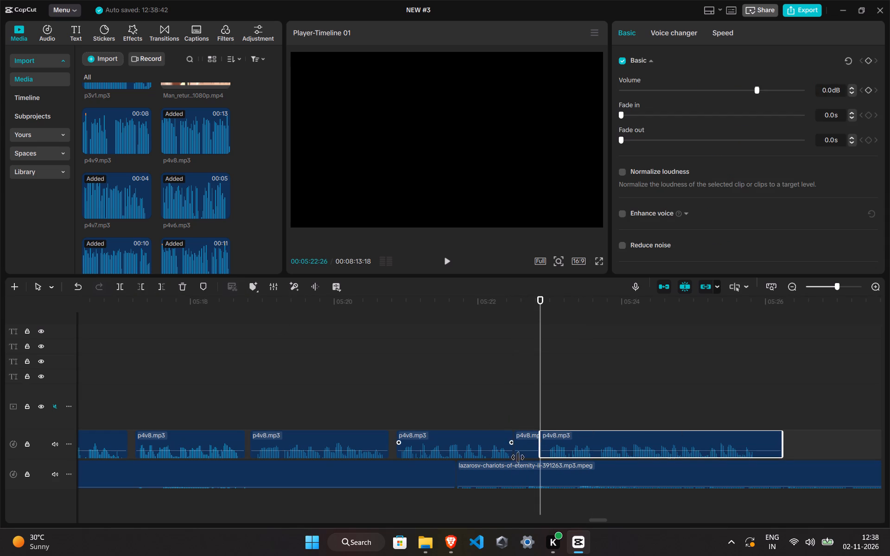
pyautogui.click(525, 453)
pyautogui.click(184, 287)
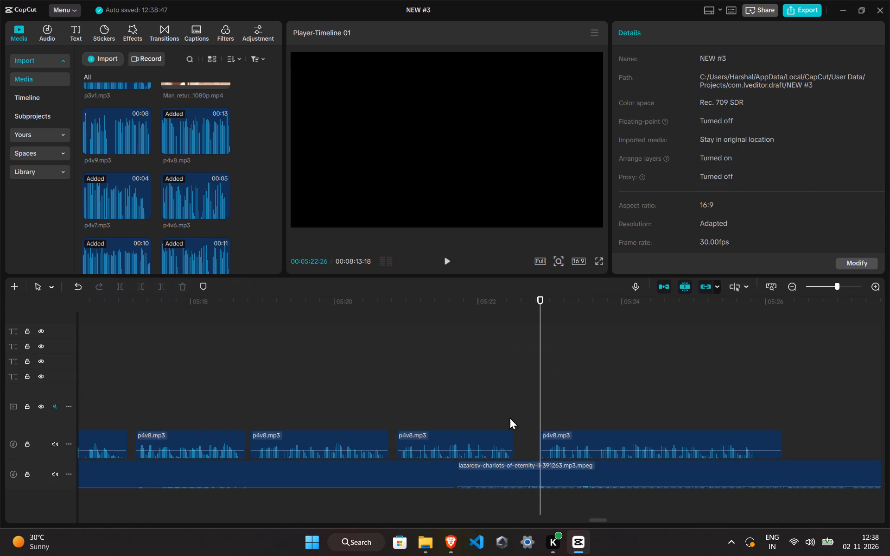
pyautogui.moveTo(570, 435); pyautogui.dragTo(551, 437)
# Play the end of p4v8.mp3, split its last segment at 05:25:22, and delete the silent tail.
pyautogui.click(466, 395)
pyautogui.press('space')
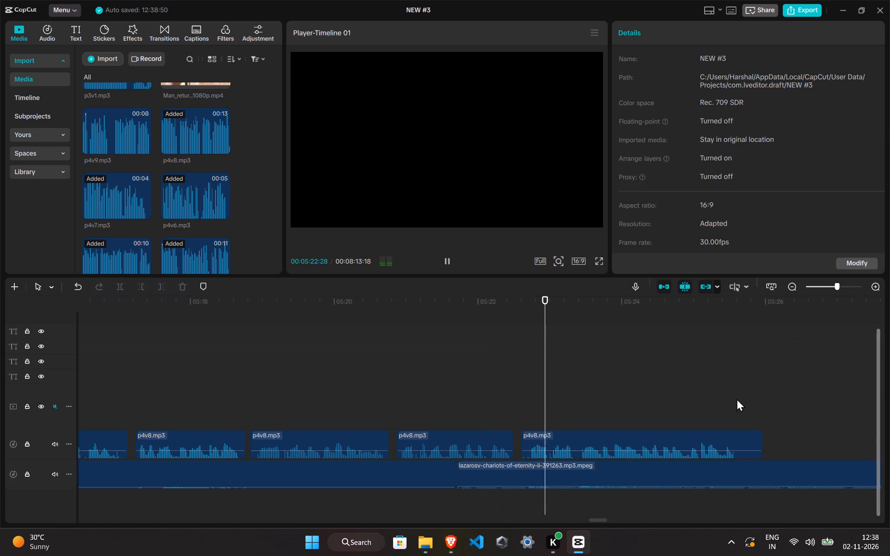
pyautogui.click(747, 397)
pyautogui.click(754, 450)
pyautogui.hotkey('ctrl', 'b')
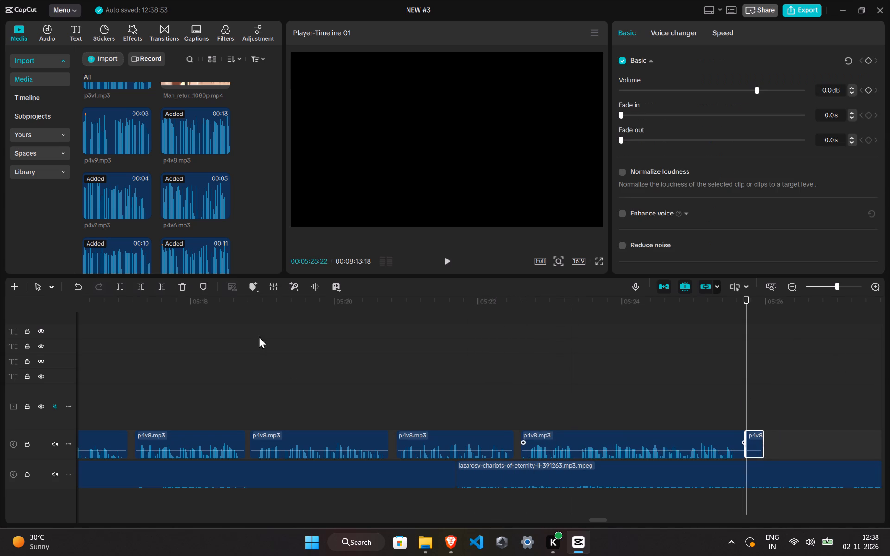
pyautogui.click(183, 286)
pyautogui.click(183, 289)
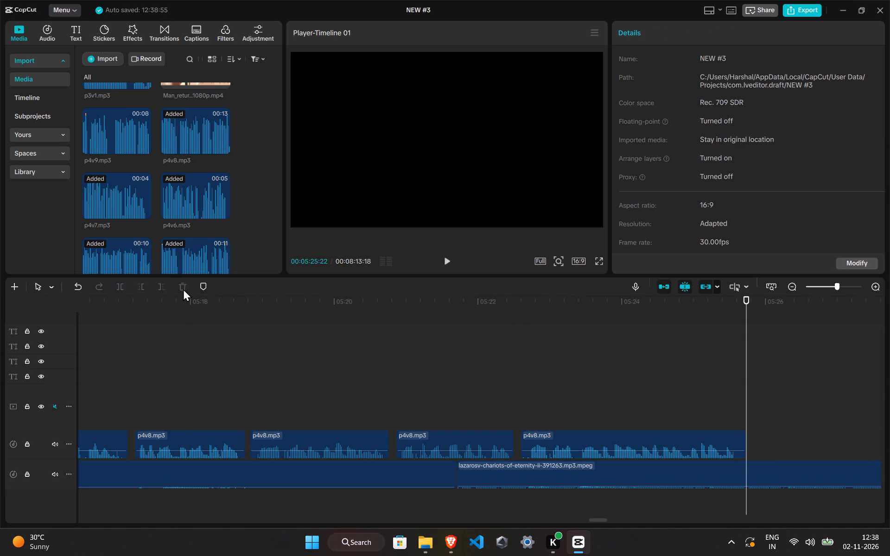
# Place the p4v9.mp3 narration directly after the last p4v8.mp3 segment on the same voice-over track.
pyautogui.moveTo(111, 124); pyautogui.dragTo(491, 272)
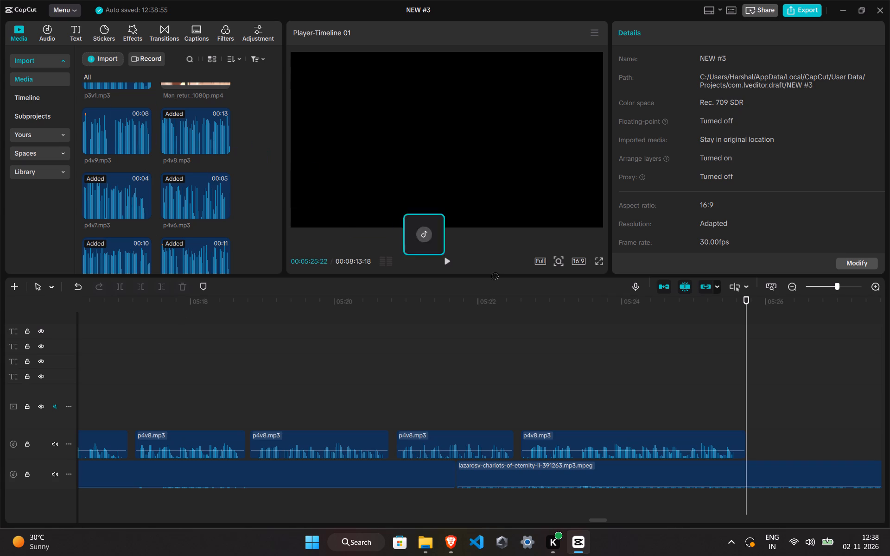
pyautogui.moveTo(491, 272); pyautogui.dragTo(686, 442)
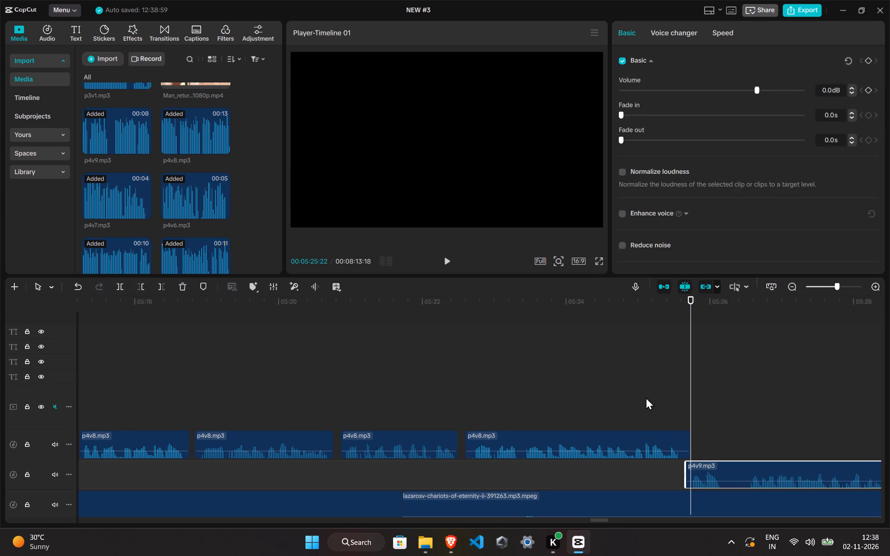
pyautogui.moveTo(741, 472); pyautogui.dragTo(748, 446)
# Play the narration across the join from p4v8.mp3 into p4v9.mp3 to find pauses in the new clip.
pyautogui.click(636, 398)
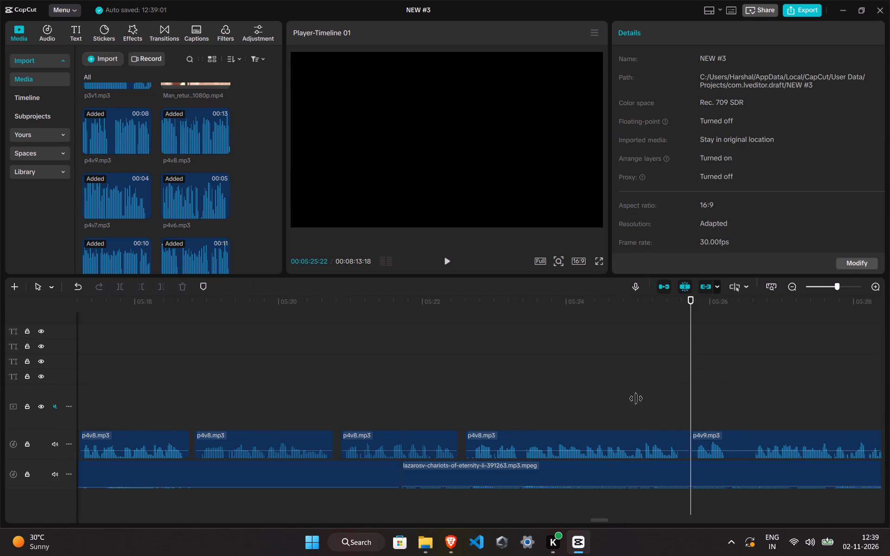
pyautogui.press('space')
pyautogui.keyDown('ctrl'); pyautogui.scroll(-10, 669, 400); pyautogui.keyUp('ctrl')
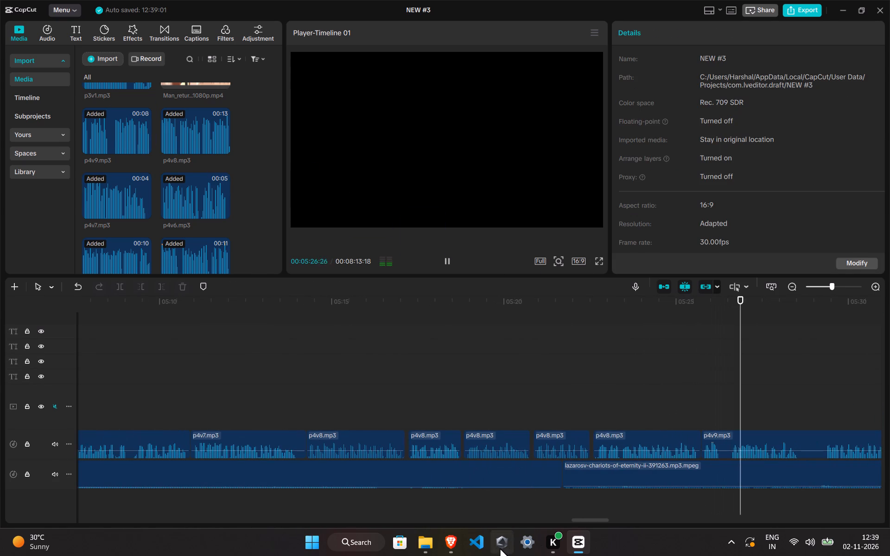
pyautogui.moveTo(590, 520); pyautogui.dragTo(612, 518)
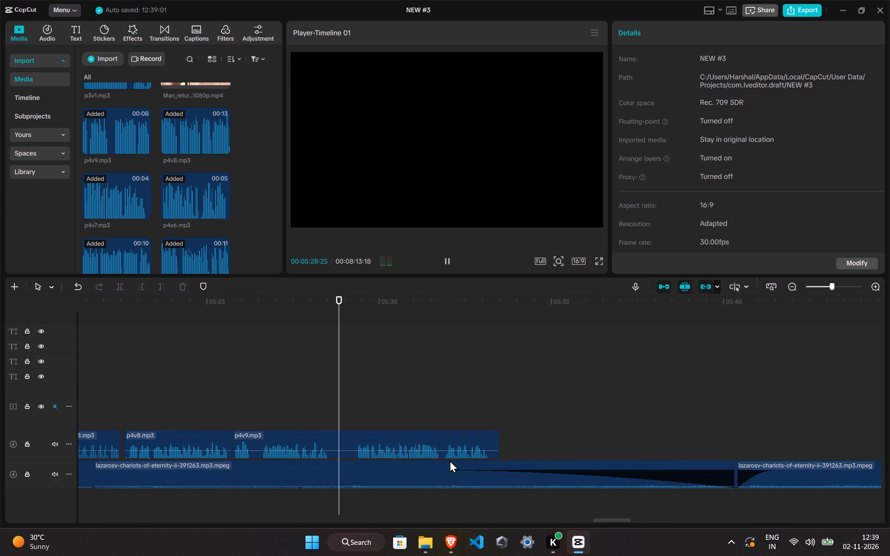
pyautogui.click(226, 409)
pyautogui.click(186, 395)
pyautogui.press('space')
# Cut out the p4v9.mp3 pause between 05:26:09 and 05:26:16 and move the remainder back, leaving a small gap.
pyautogui.keyDown('ctrl'); pyautogui.scroll(12, 268, 439); pyautogui.keyUp('ctrl')
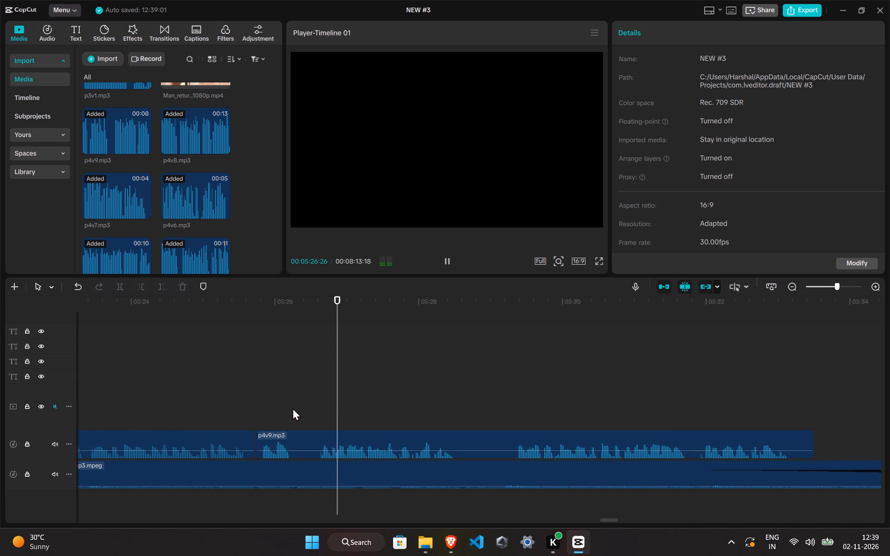
pyautogui.click(292, 408)
pyautogui.click(299, 445)
pyautogui.click(293, 411)
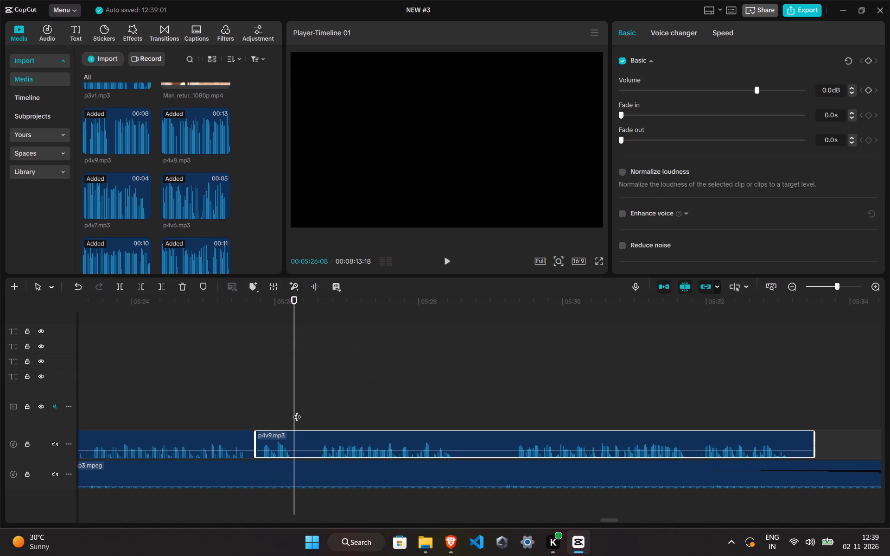
pyautogui.keyDown('ctrl'); pyautogui.click(296, 406); pyautogui.keyUp('ctrl')
pyautogui.hotkey('ctrl', 'b')
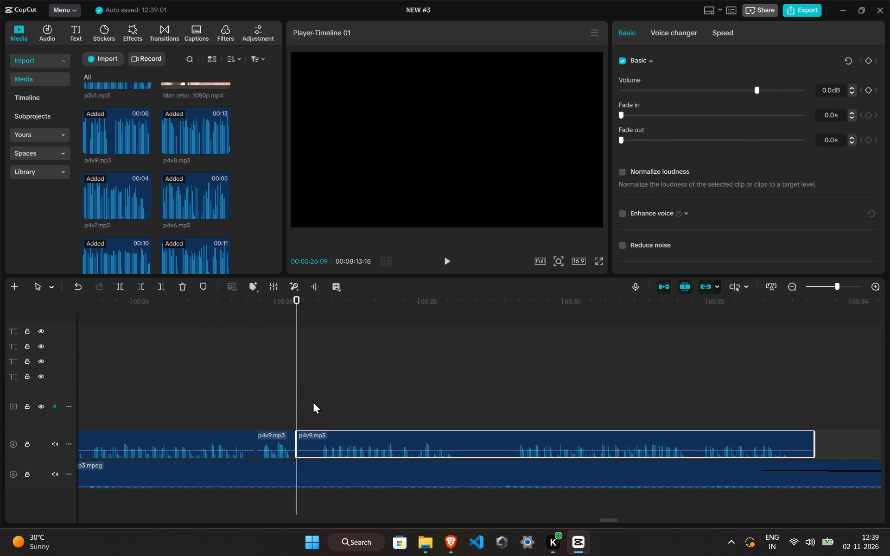
pyautogui.click(313, 401)
pyautogui.click(313, 441)
pyautogui.hotkey('ctrl', 'b')
pyautogui.click(309, 437)
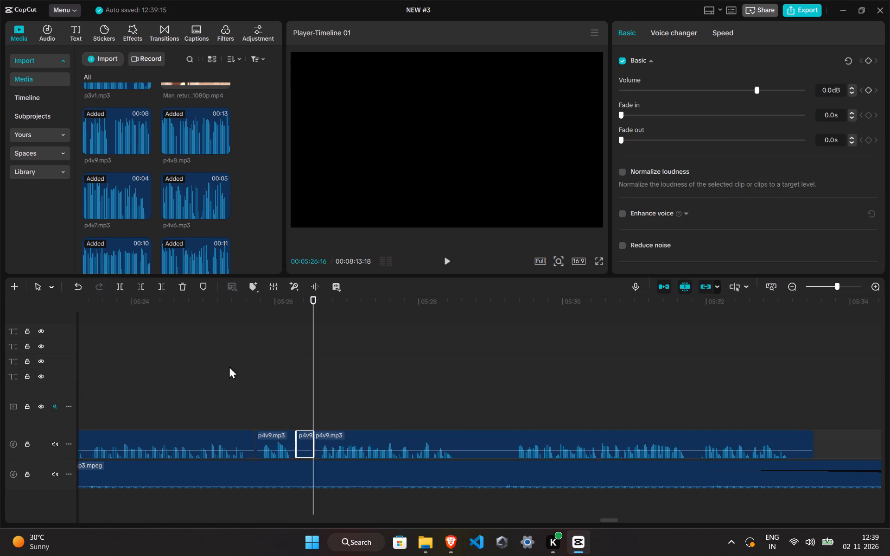
pyautogui.click(191, 290)
pyautogui.click(187, 289)
pyautogui.moveTo(366, 443); pyautogui.dragTo(350, 439)
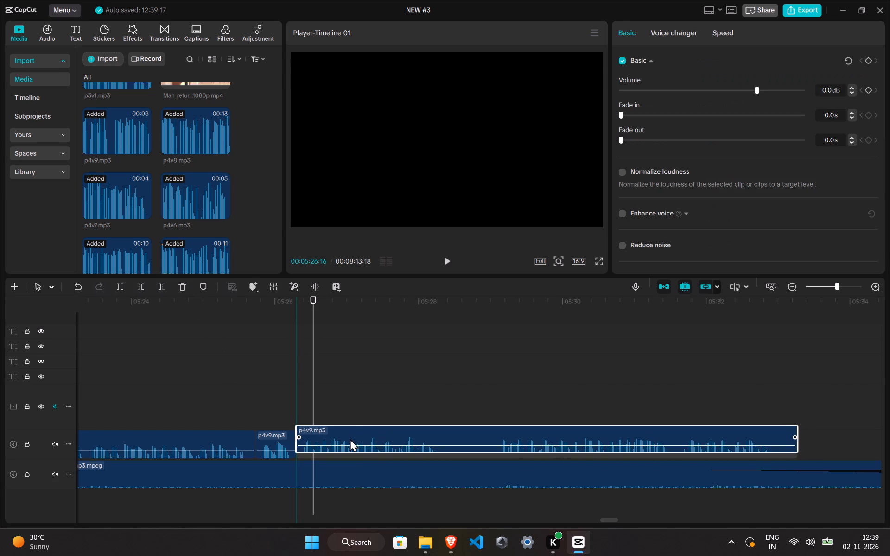
pyautogui.moveTo(350, 439); pyautogui.dragTo(354, 440)
# Play the narration from just before the new p4v9.mp3 cut through to the end of the clip.
pyautogui.click(217, 395)
pyautogui.press('space')
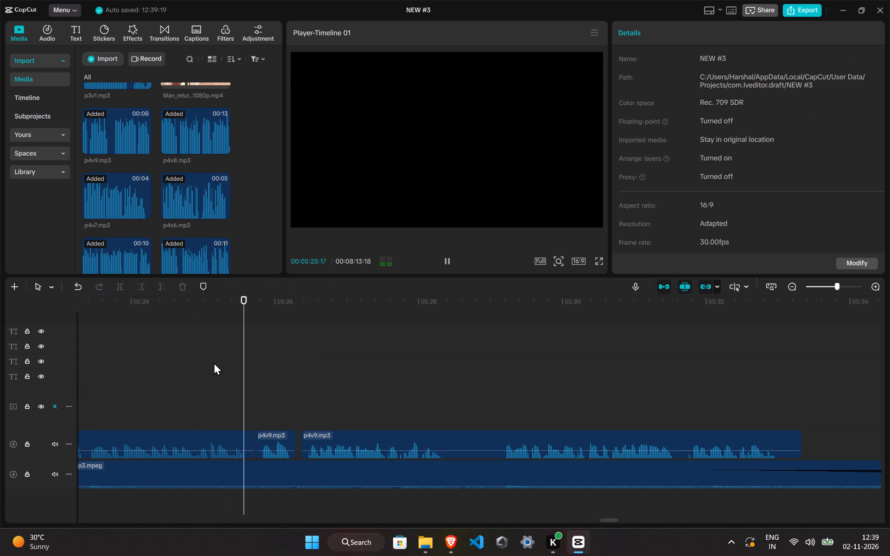
pyautogui.click(369, 436)
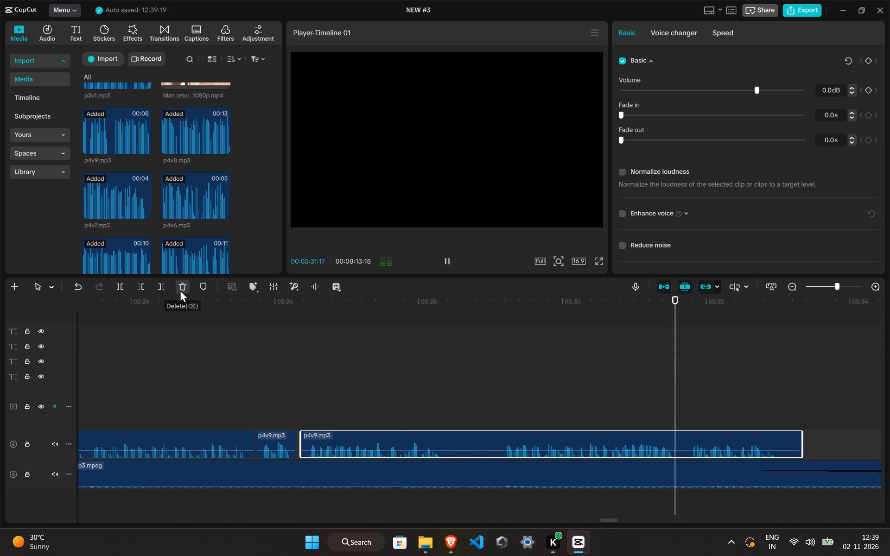
pyautogui.keyDown('ctrl'); pyautogui.scroll(-9, 341, 376); pyautogui.keyUp('ctrl')
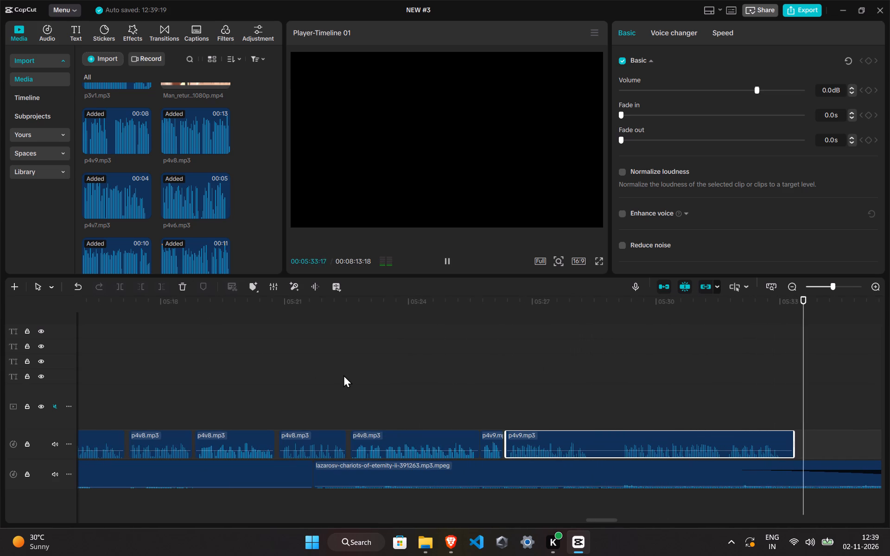
pyautogui.press('x')
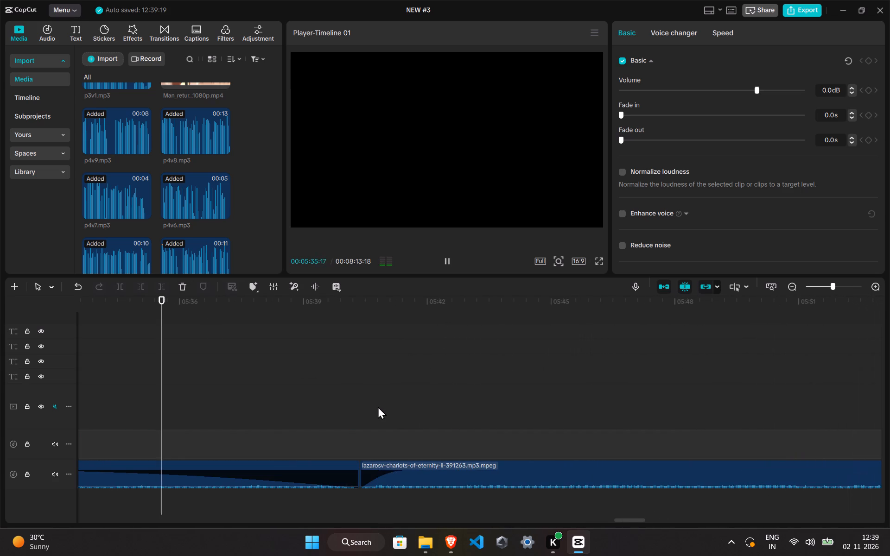
# Play the timeline around the end of p4v9.mp3 to check where the narration stops against the fading background music.
pyautogui.click(381, 392)
pyautogui.keyDown('ctrl'); pyautogui.scroll(-16, 381, 392); pyautogui.keyUp('ctrl')
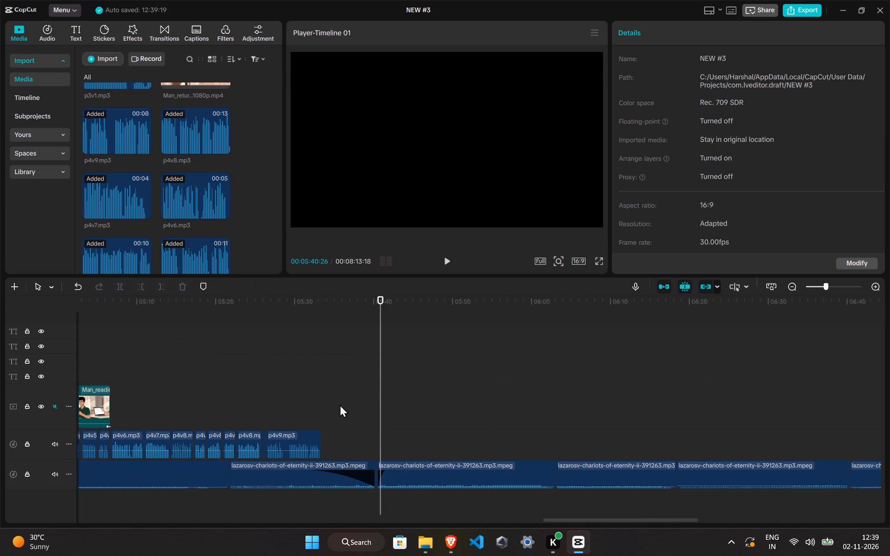
pyautogui.click(319, 390)
pyautogui.press('space')
pyautogui.keyDown('ctrl'); pyautogui.scroll(5, 335, 395); pyautogui.keyUp('ctrl')
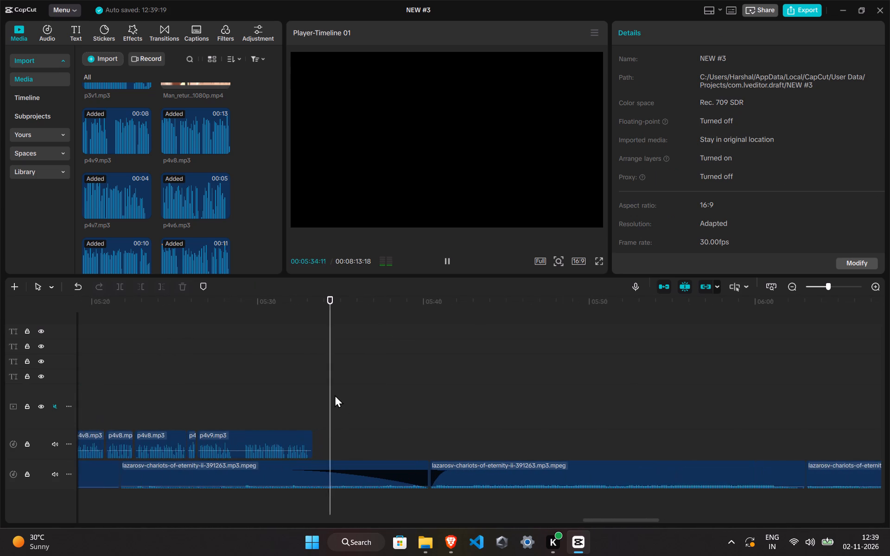
pyautogui.keyDown('ctrl'); pyautogui.scroll(1, 335, 395); pyautogui.keyUp('ctrl')
pyautogui.keyDown('ctrl'); pyautogui.scroll(-6, 335, 395); pyautogui.keyUp('ctrl')
pyautogui.click(330, 379)
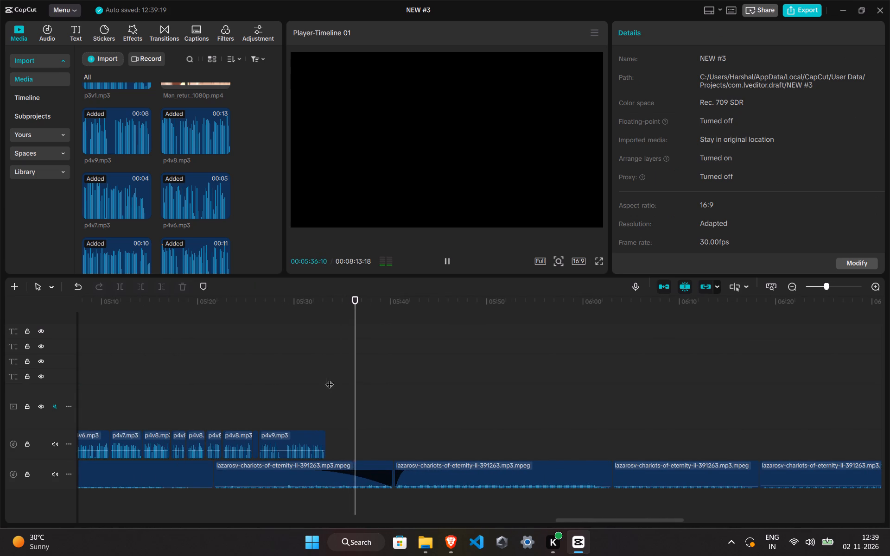
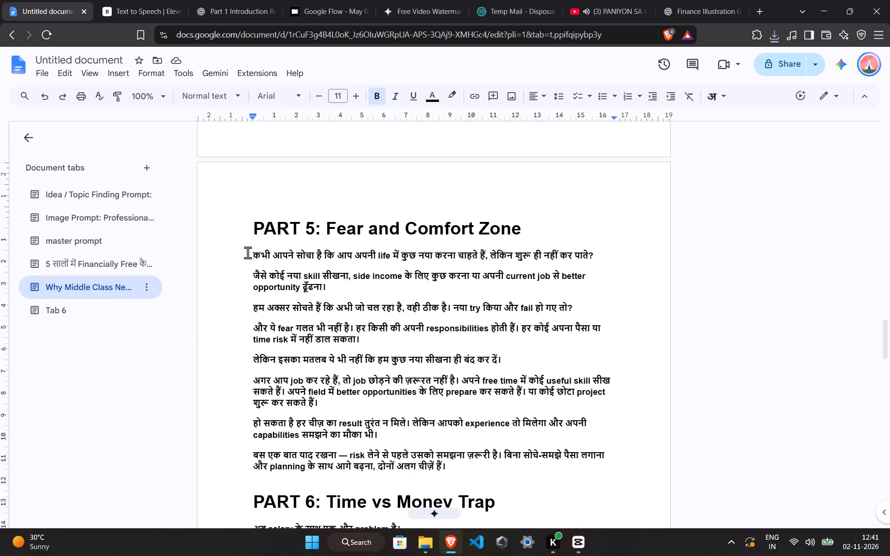
pyautogui.moveTo(245, 254); pyautogui.dragTo(542, 479)
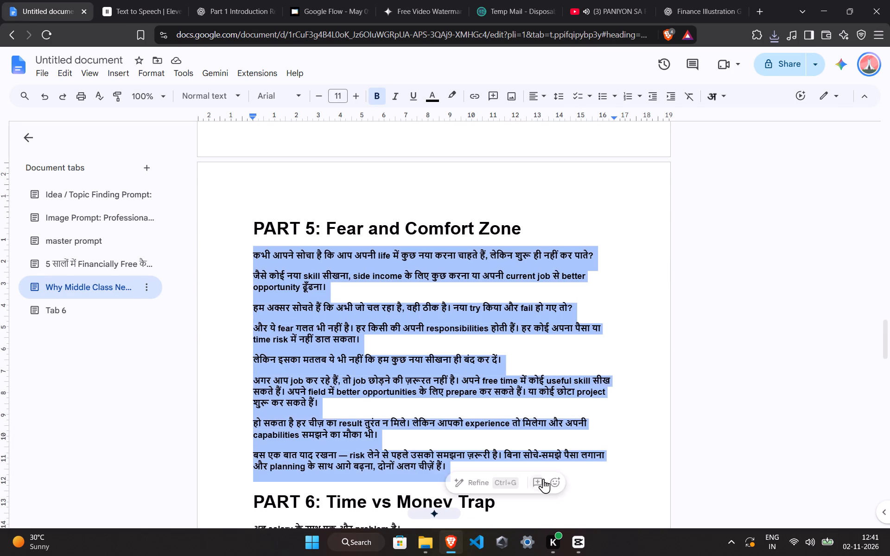
pyautogui.hotkey('ctrl', 'c')
# Look through the remaining script sections after Part 5, through Part 7 and the outro.
pyautogui.scroll(-5, 316, 202)
pyautogui.scroll(-14, 344, 265)
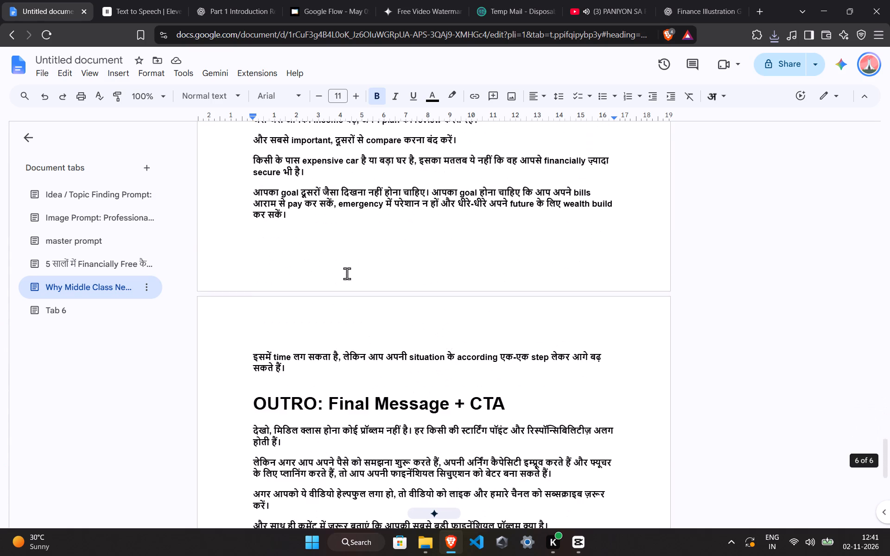
pyautogui.scroll(-10, 347, 273)
pyautogui.scroll(5, 364, 281)
pyautogui.scroll(5, 386, 312)
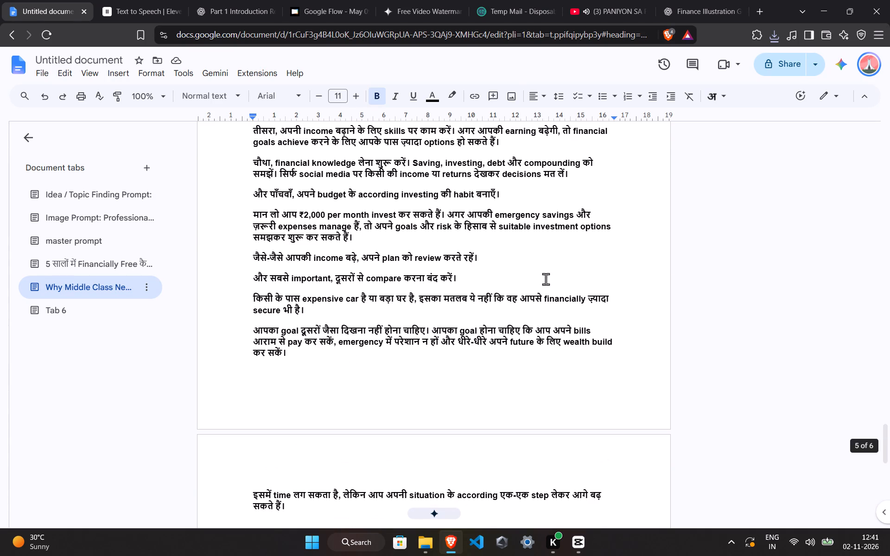
pyautogui.click(617, 273)
pyautogui.scroll(6, 612, 278)
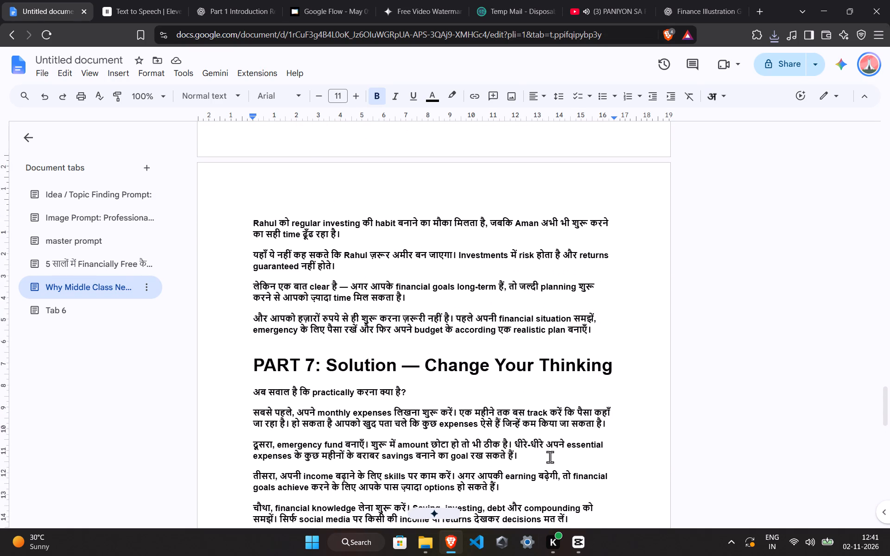
# Switch to CapCut and examine the narration segments that follow the last video clip on the timeline.
pyautogui.click(572, 541)
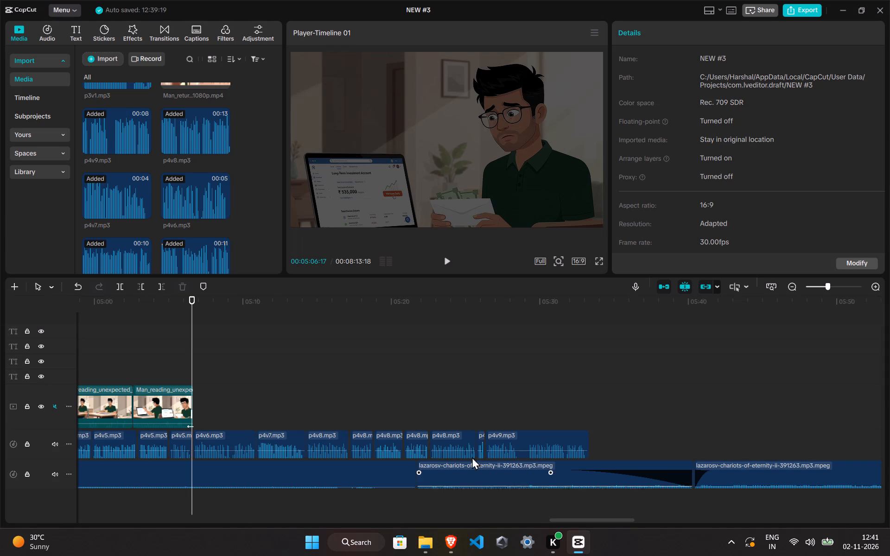
pyautogui.keyDown('ctrl'); pyautogui.scroll(-4, 279, 358); pyautogui.keyUp('ctrl')
pyautogui.keyDown('ctrl'); pyautogui.scroll(3, 277, 354); pyautogui.keyUp('ctrl')
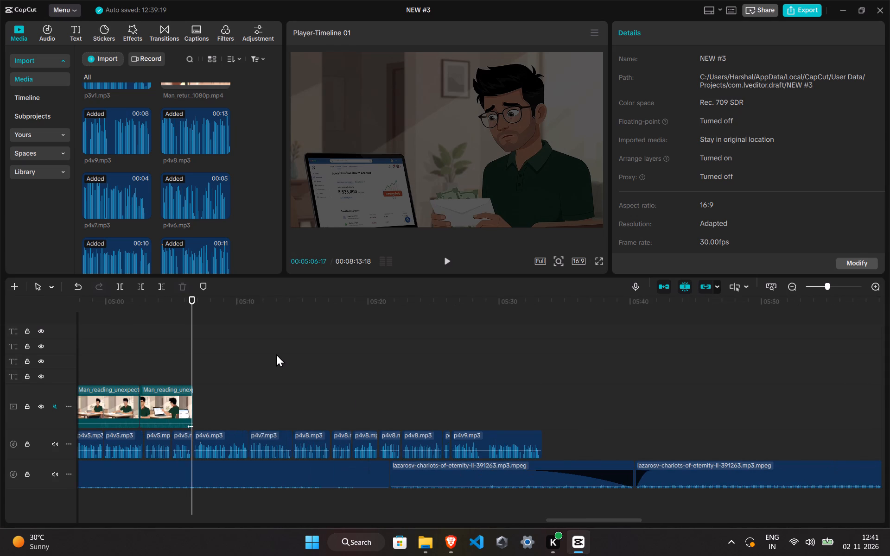
pyautogui.scroll(-4, 276, 354)
pyautogui.keyDown('ctrl'); pyautogui.scroll(-7, 276, 354); pyautogui.keyUp('ctrl')
pyautogui.keyDown('ctrl'); pyautogui.scroll(3, 276, 354); pyautogui.keyUp('ctrl')
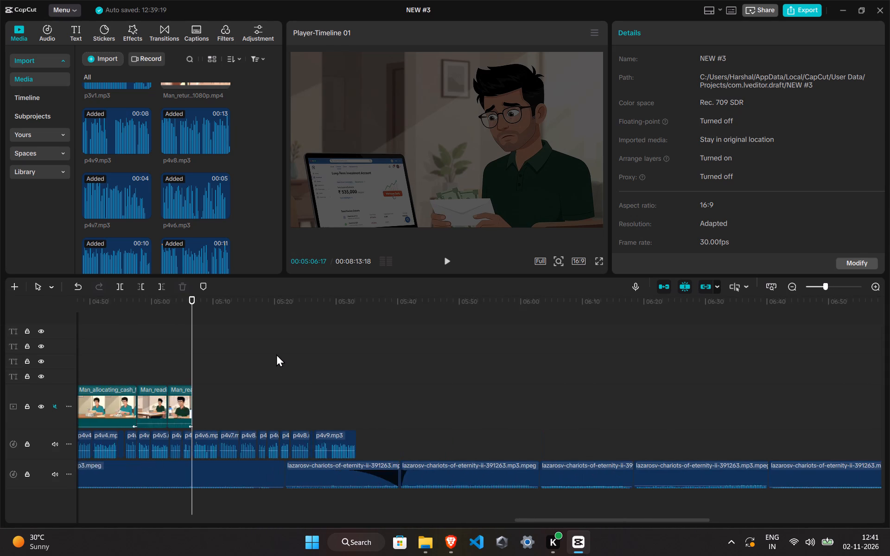
pyautogui.keyDown('ctrl'); pyautogui.scroll(1, 276, 354); pyautogui.keyUp('ctrl')
pyautogui.press('space')
pyautogui.click(186, 353)
pyautogui.doubleClick(187, 353)
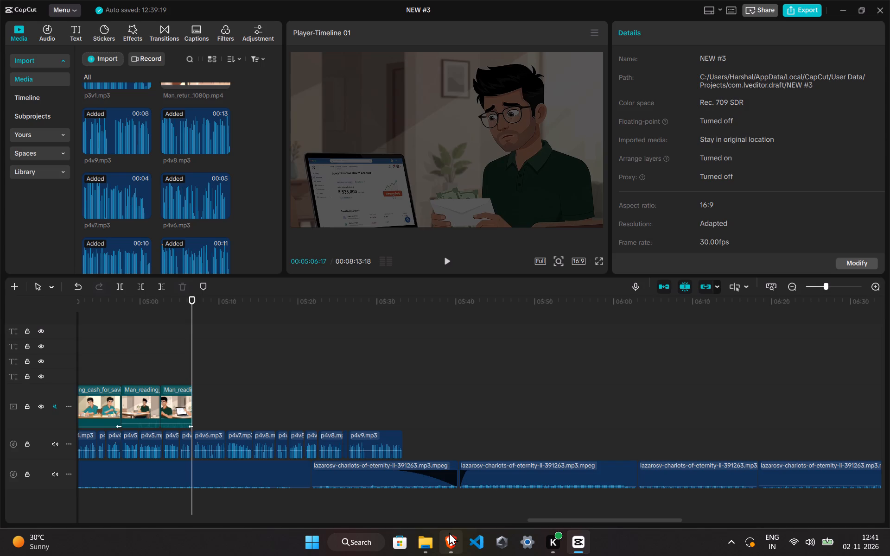
# Download the watermark-free MP4 from the browser's watermark remover, replacing Man_organizing_financial_documents_4e0b8350_1080p.mp4 in the CLIPS folder.
pyautogui.click(449, 532)
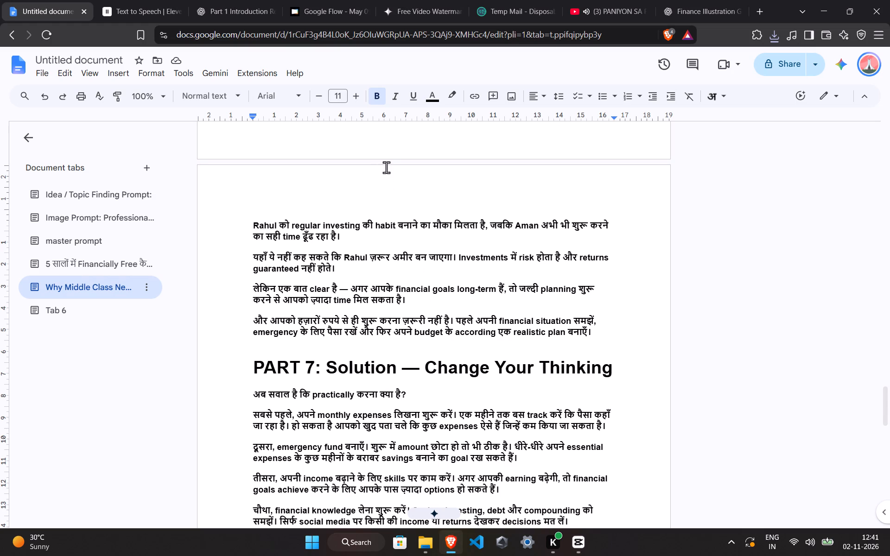
pyautogui.click(426, 0)
pyautogui.scroll(1, 576, 257)
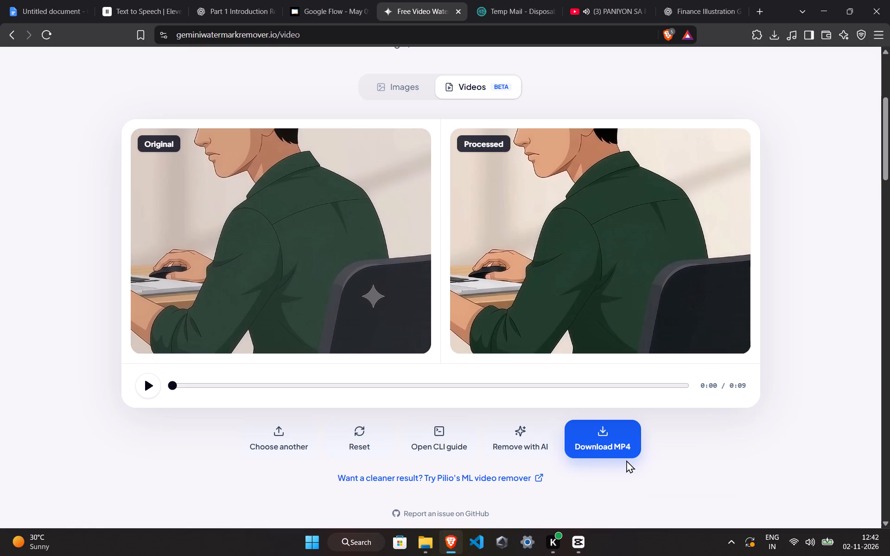
pyautogui.click(614, 449)
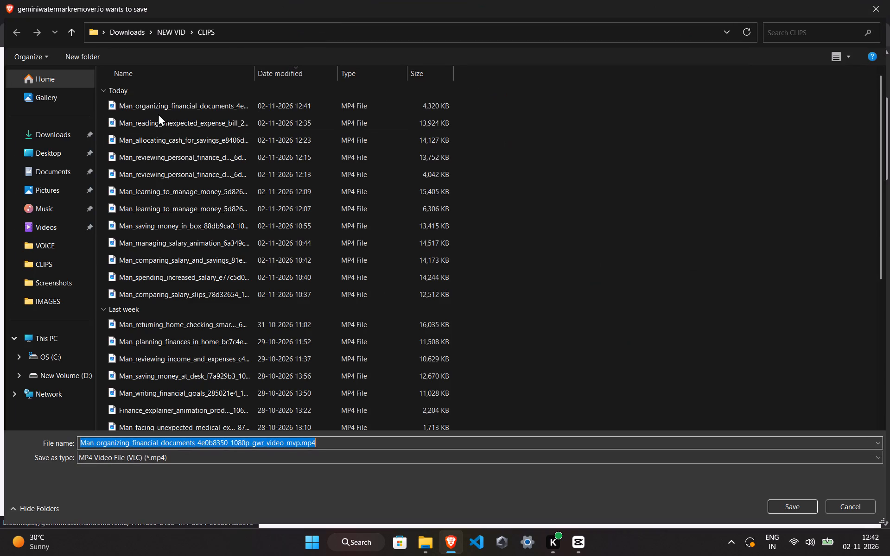
pyautogui.click(156, 103)
pyautogui.click(807, 509)
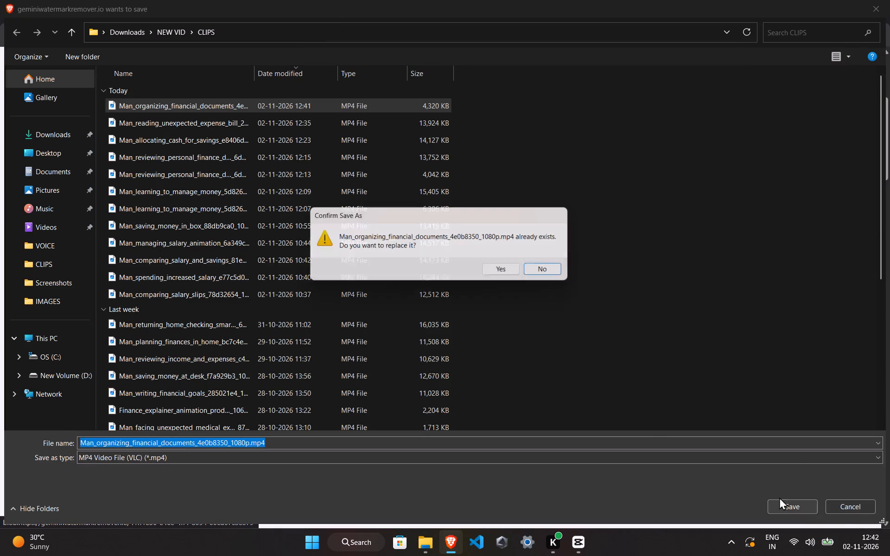
pyautogui.click(501, 274)
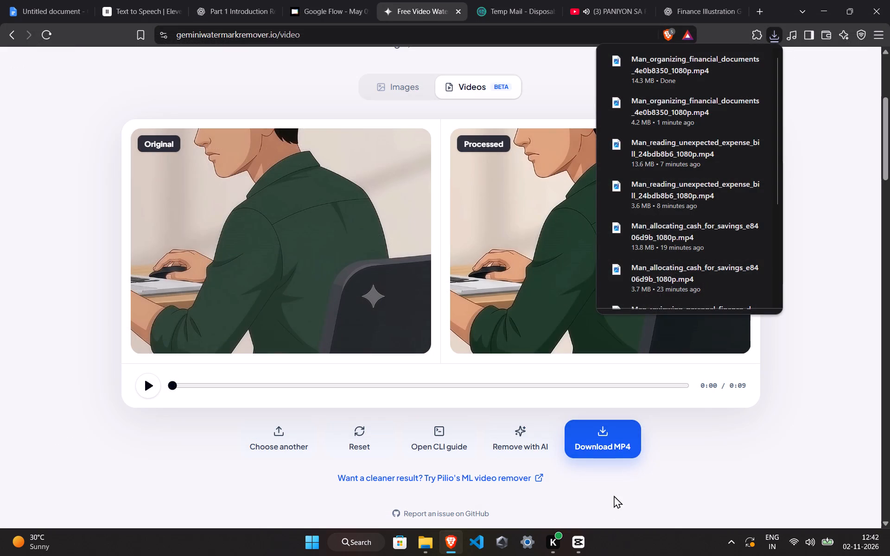
# Switch to the NEW #3 project in CapCut.
pyautogui.click(576, 534)
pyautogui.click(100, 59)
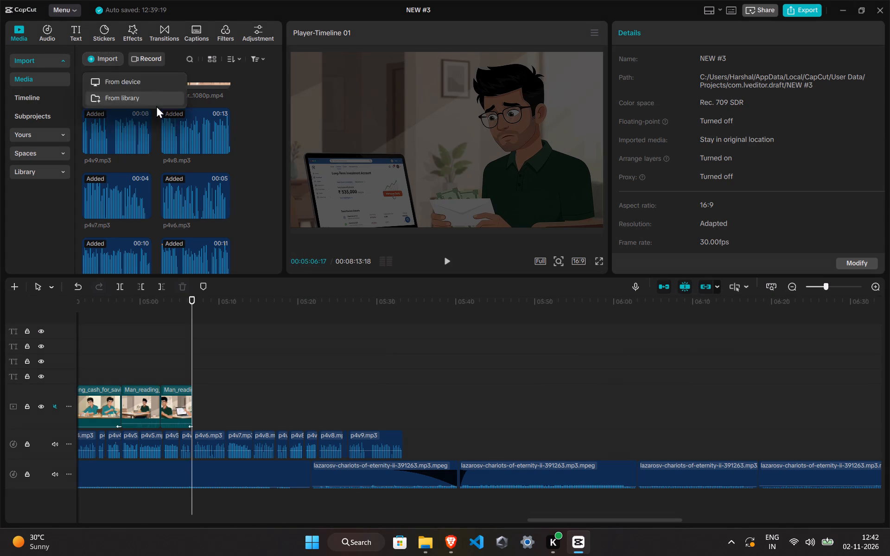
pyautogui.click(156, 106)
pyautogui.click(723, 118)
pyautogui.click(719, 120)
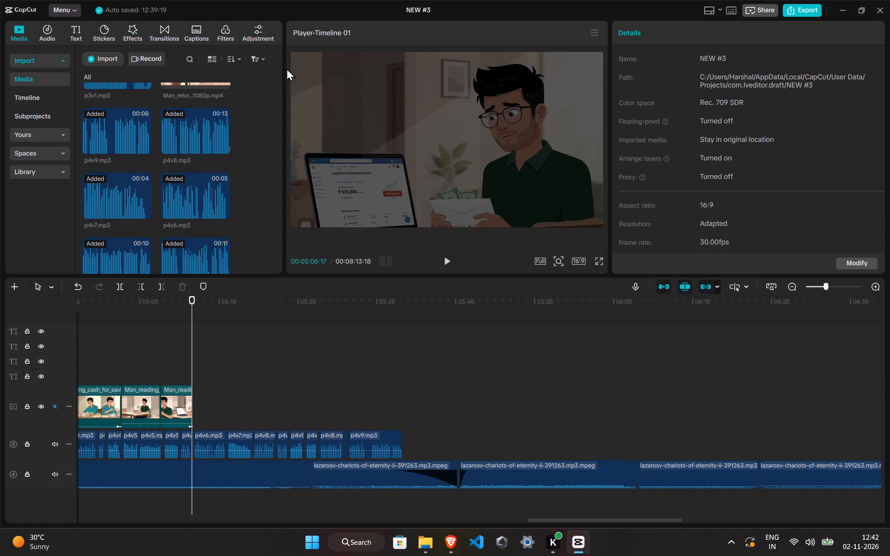
# Import Man_organizing_financial_documents_4e0b8350_1080p.mp4 from the CLIPS folder and place it directly after the last video clip on the timeline.
pyautogui.click(97, 50)
pyautogui.click(102, 58)
pyautogui.click(133, 82)
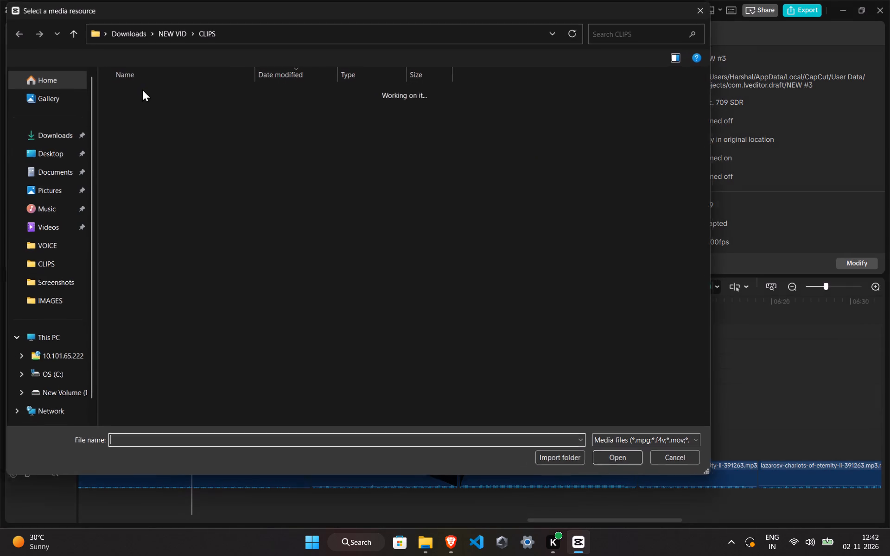
pyautogui.click(148, 105)
pyautogui.click(617, 457)
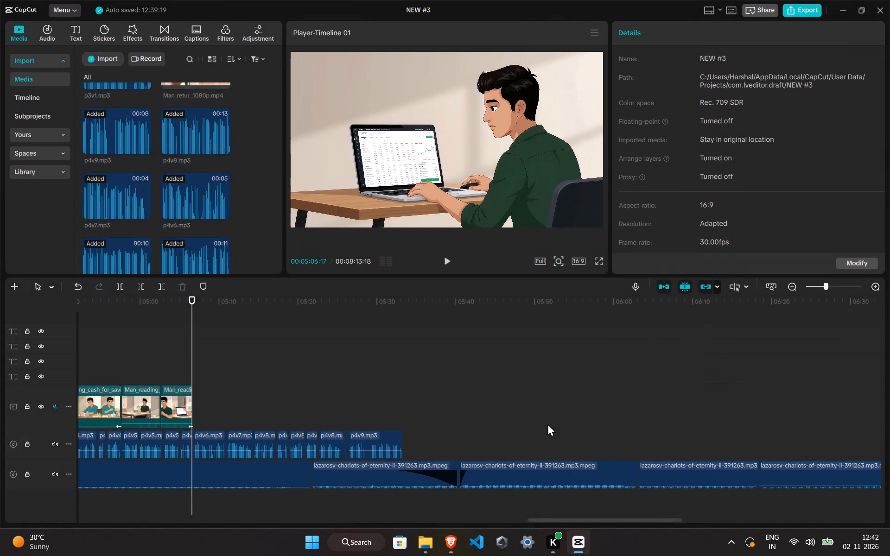
pyautogui.moveTo(105, 237); pyautogui.dragTo(202, 418)
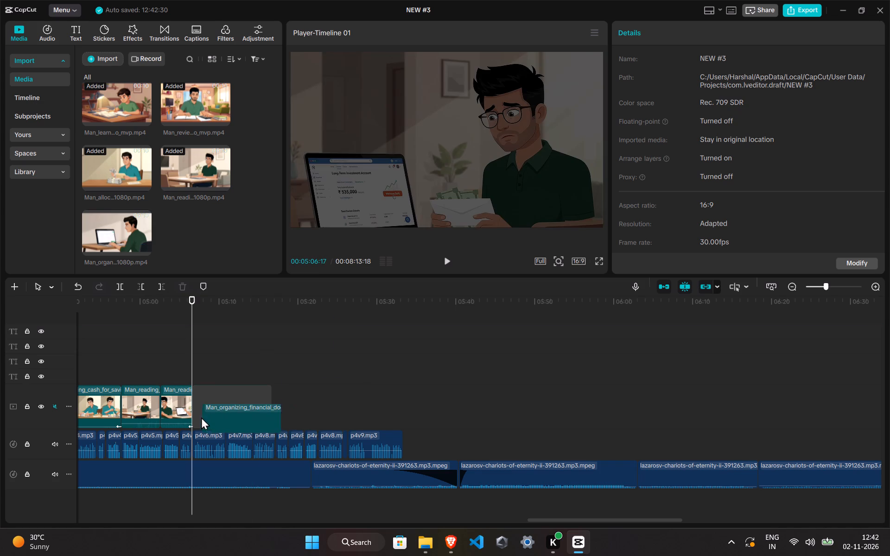
pyautogui.click(164, 374)
pyautogui.click(453, 270)
pyautogui.click(453, 265)
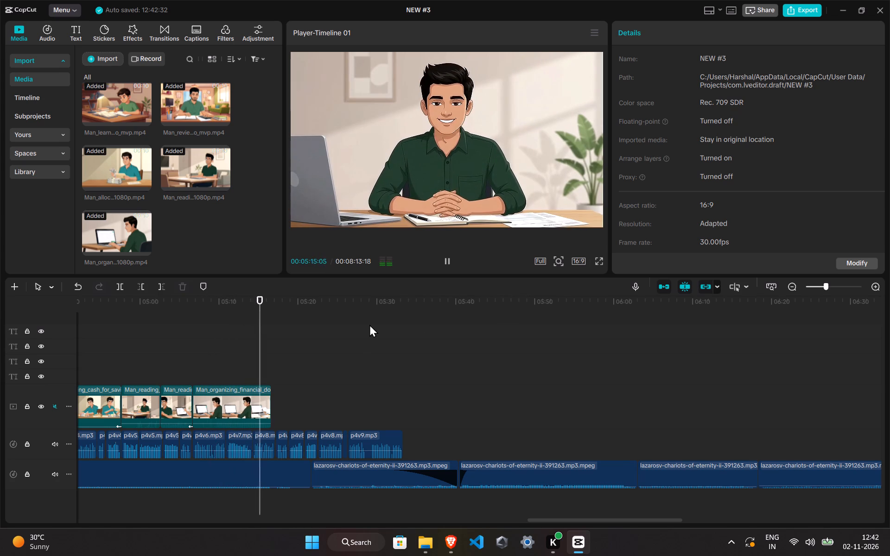
pyautogui.keyDown('ctrl'); pyautogui.scroll(5, 415, 343); pyautogui.keyUp('ctrl')
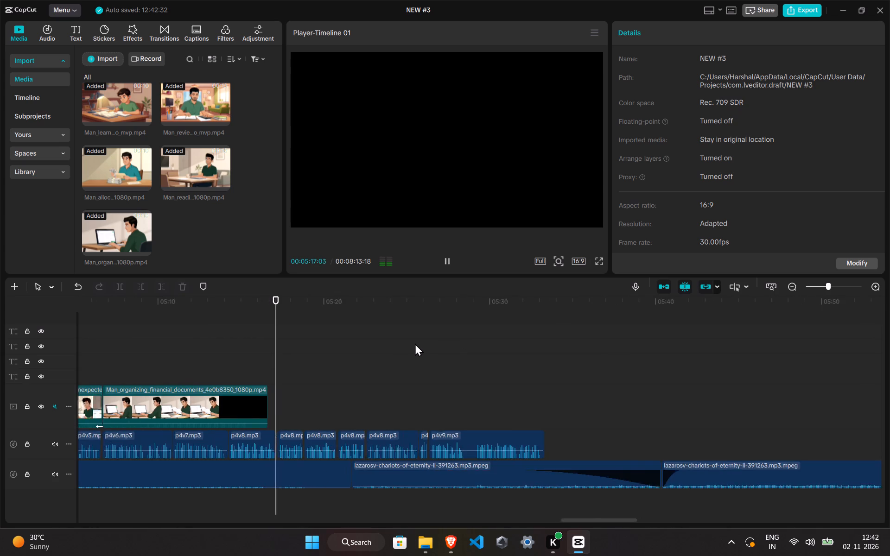
pyautogui.keyDown('ctrl'); pyautogui.scroll(4, 415, 343); pyautogui.keyUp('ctrl')
pyautogui.click(285, 361)
pyautogui.click(281, 366)
pyautogui.click(280, 366)
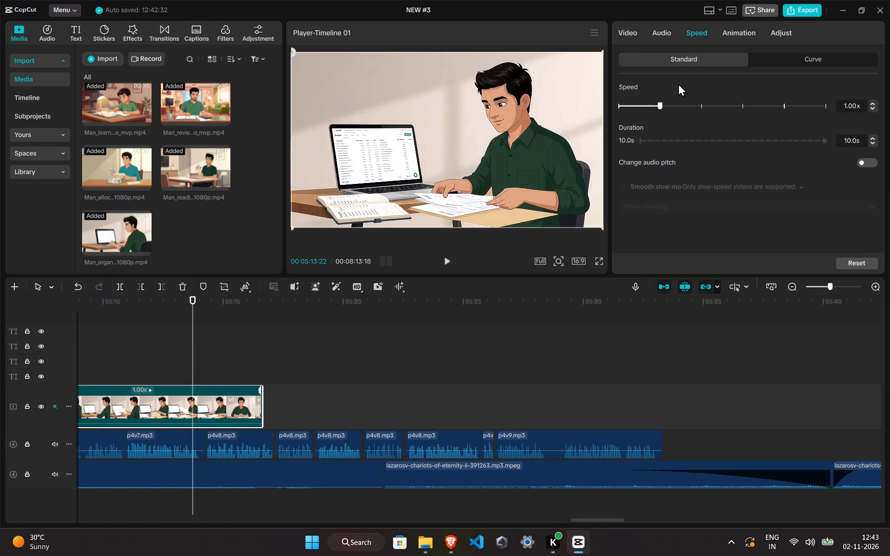
pyautogui.click(655, 106)
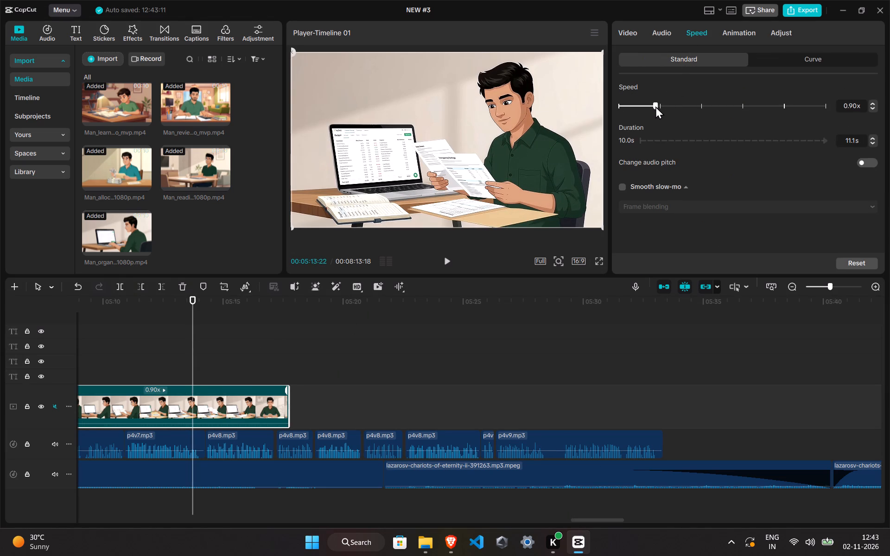
pyautogui.doubleClick(655, 106)
pyautogui.click(659, 106)
pyautogui.click(659, 106)
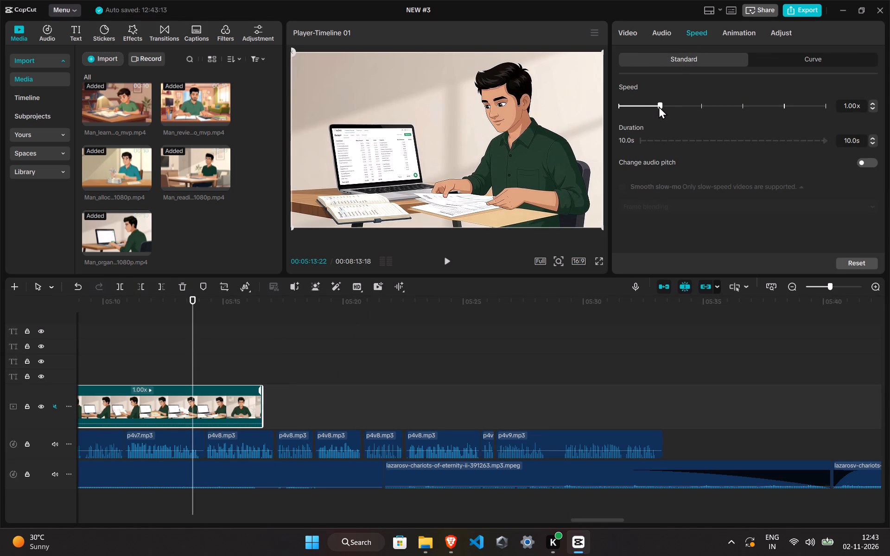
pyautogui.doubleClick(658, 106)
pyautogui.click(656, 106)
pyautogui.doubleClick(656, 106)
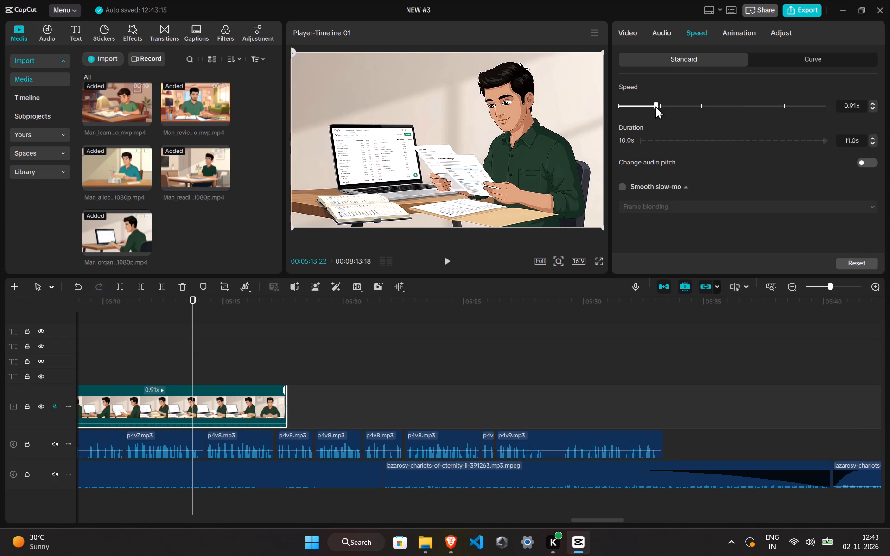
pyautogui.click(656, 105)
pyautogui.click(656, 105)
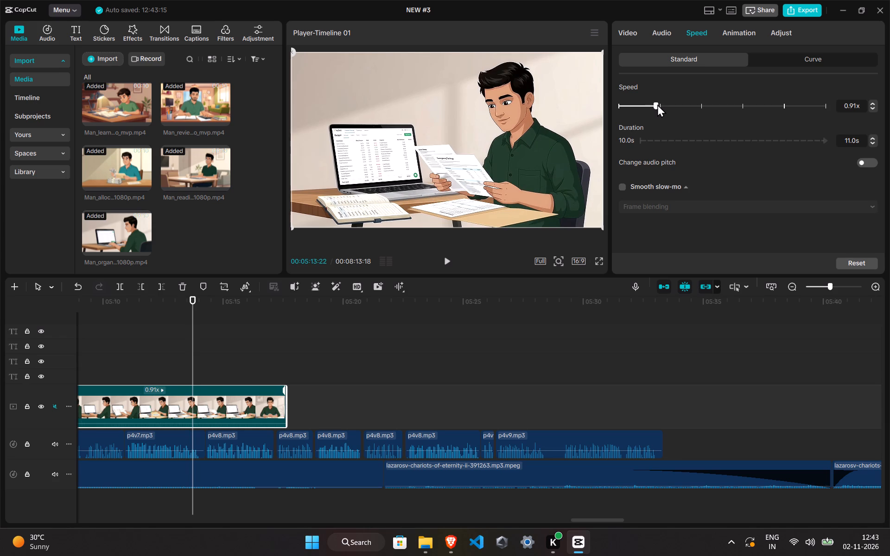
pyautogui.click(657, 104)
pyautogui.doubleClick(657, 104)
pyautogui.click(657, 104)
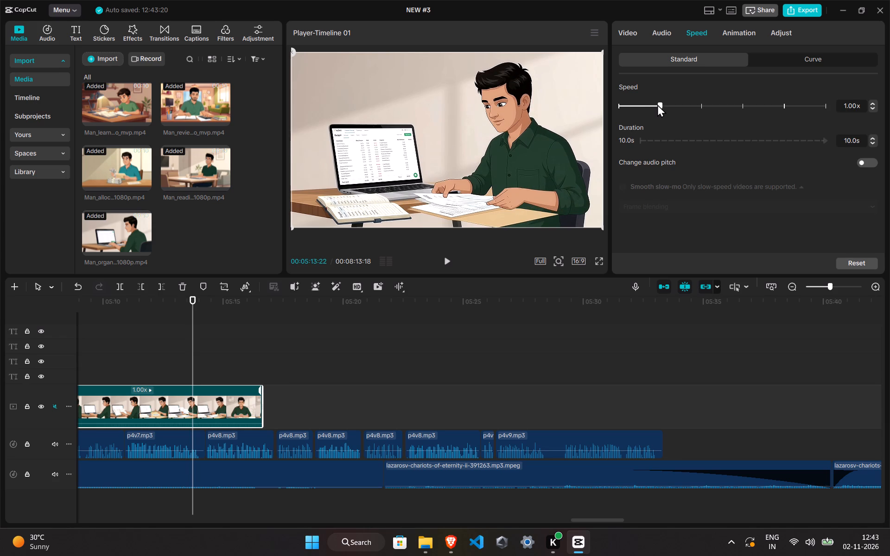
pyautogui.doubleClick(656, 104)
pyautogui.click(655, 104)
pyautogui.click(655, 104)
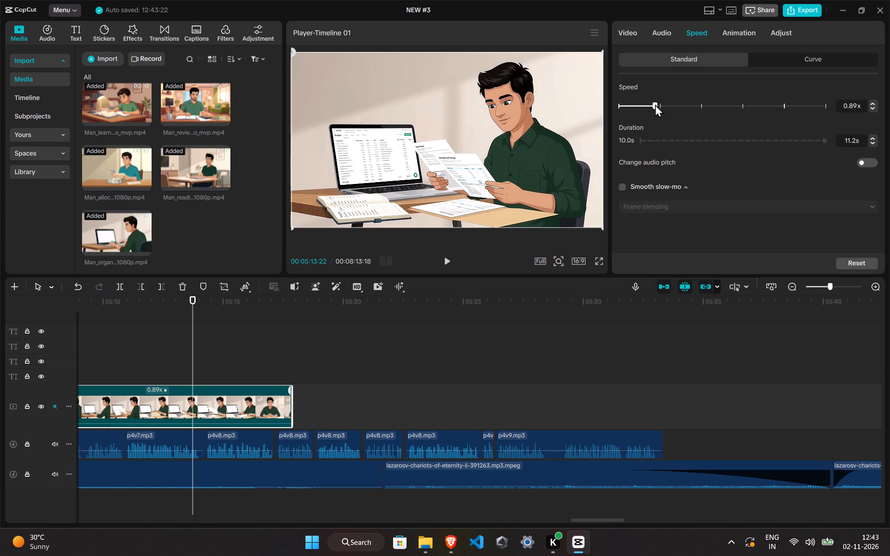
pyautogui.doubleClick(655, 104)
pyautogui.keyDown('ctrl'); pyautogui.scroll(9, 632, 181); pyautogui.keyUp('ctrl')
pyautogui.click(653, 106)
pyautogui.click(654, 106)
pyautogui.click(654, 106)
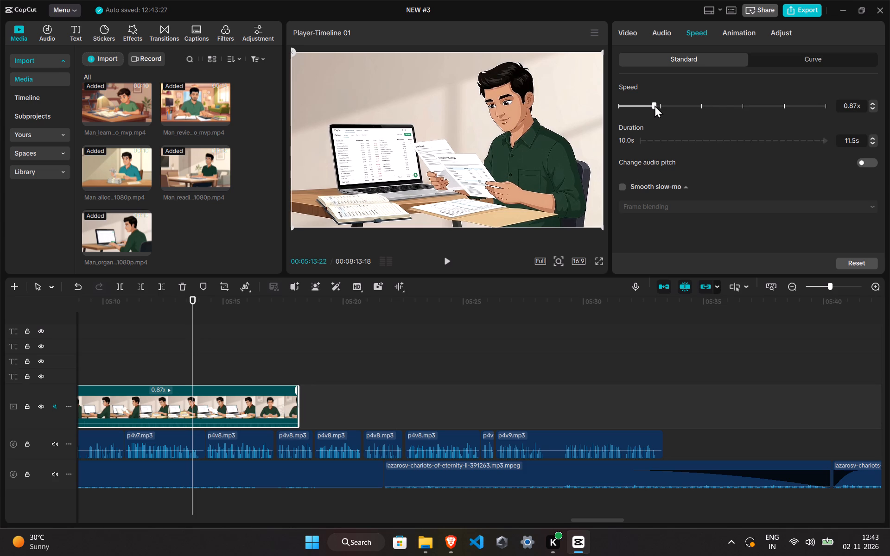
pyautogui.click(655, 105)
pyautogui.click(656, 105)
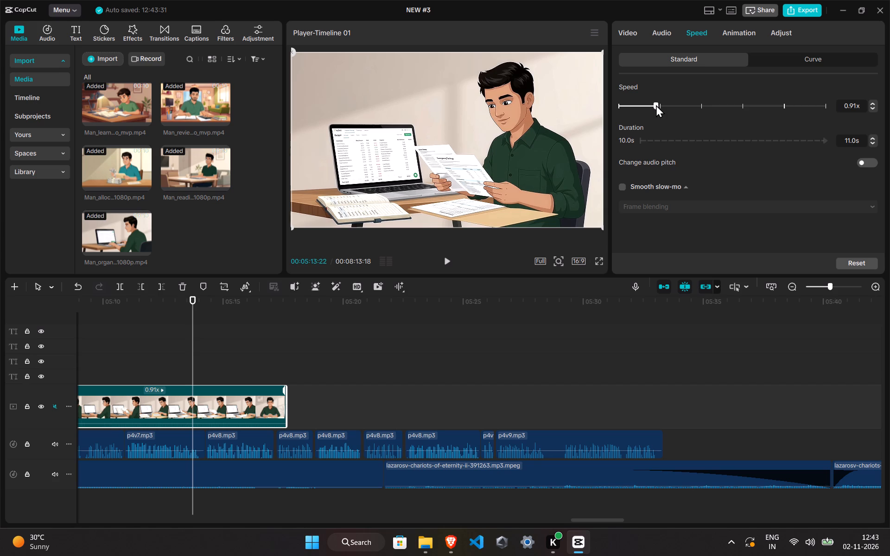
pyautogui.click(656, 105)
pyautogui.click(657, 105)
pyautogui.click(658, 105)
pyautogui.click(658, 105)
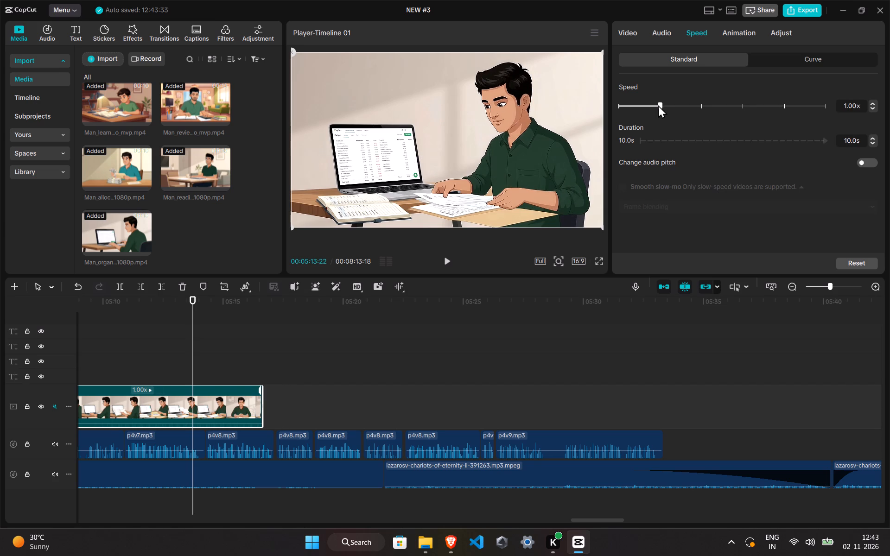
pyautogui.click(656, 105)
pyautogui.click(656, 105)
pyautogui.click(656, 105)
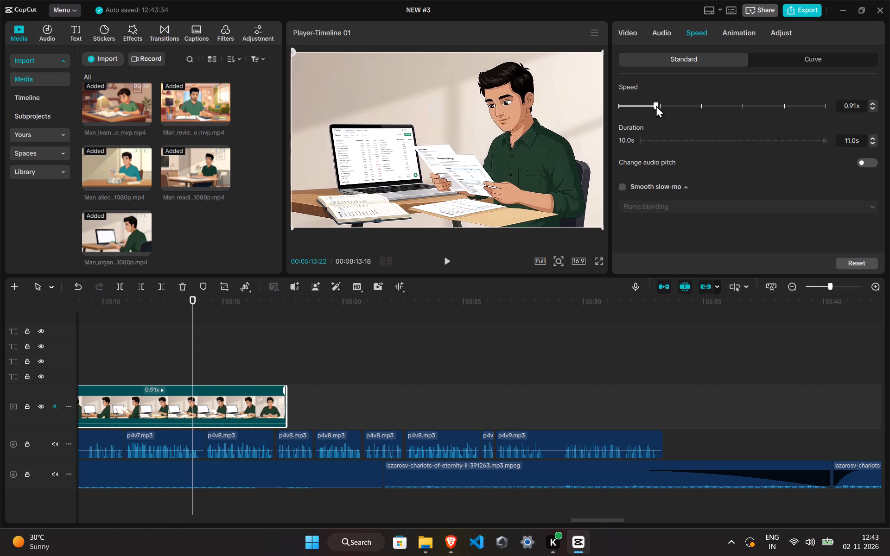
pyautogui.click(656, 106)
pyautogui.click(656, 106)
pyautogui.click(658, 106)
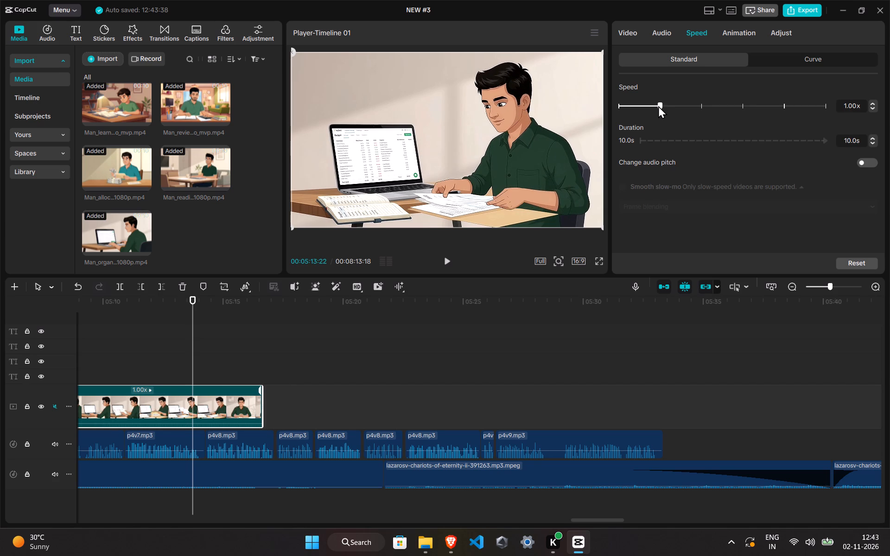
pyautogui.click(658, 106)
pyautogui.tripleClick(656, 106)
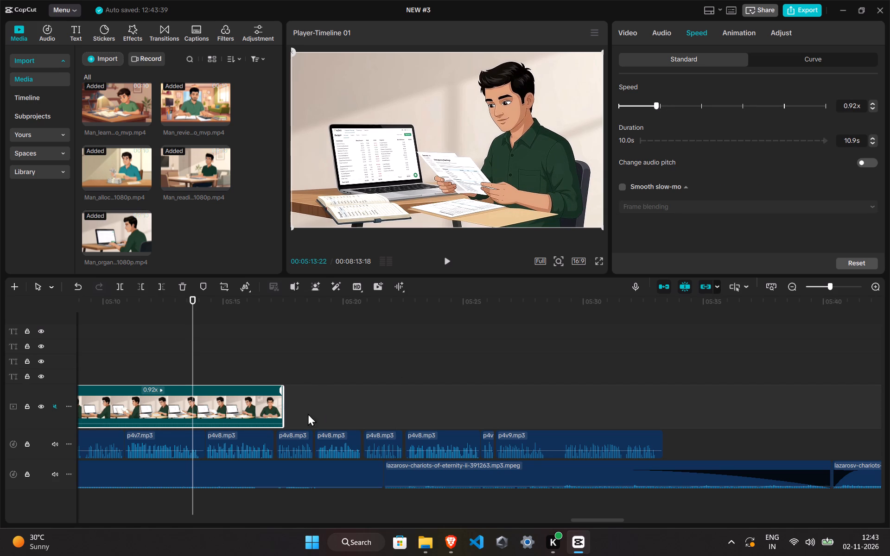
# Examine how the end of the slowed clip lines up with the gap between the p4v8 narration segments.
pyautogui.doubleClick(279, 368)
pyautogui.click(275, 394)
pyautogui.keyDown('ctrl'); pyautogui.scroll(3, 279, 400); pyautogui.keyUp('ctrl')
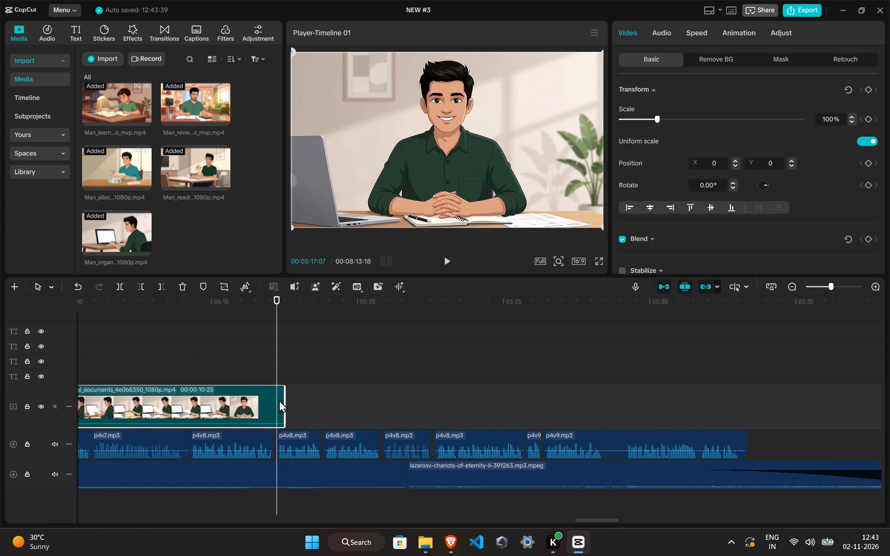
pyautogui.keyDown('ctrl'); pyautogui.scroll(15, 279, 400); pyautogui.keyUp('ctrl')
pyautogui.moveTo(280, 361); pyautogui.dragTo(278, 361)
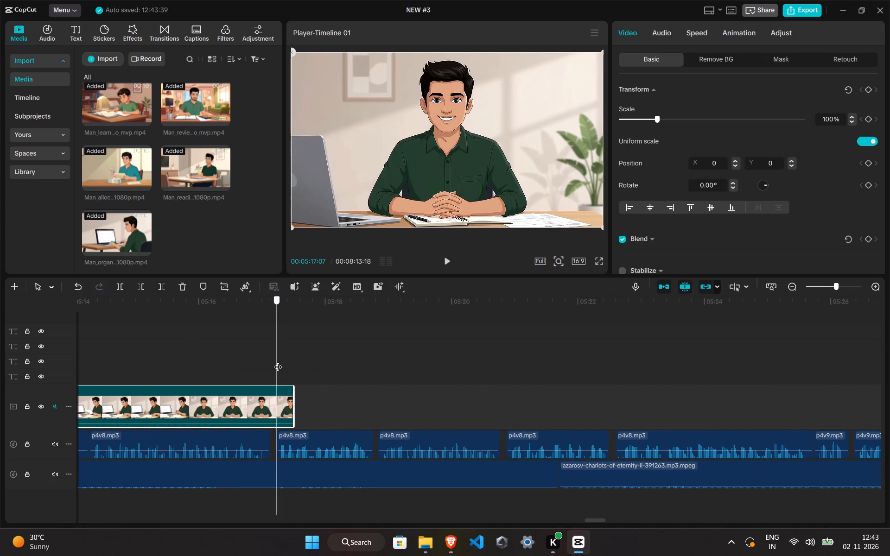
pyautogui.moveTo(278, 361); pyautogui.dragTo(272, 360)
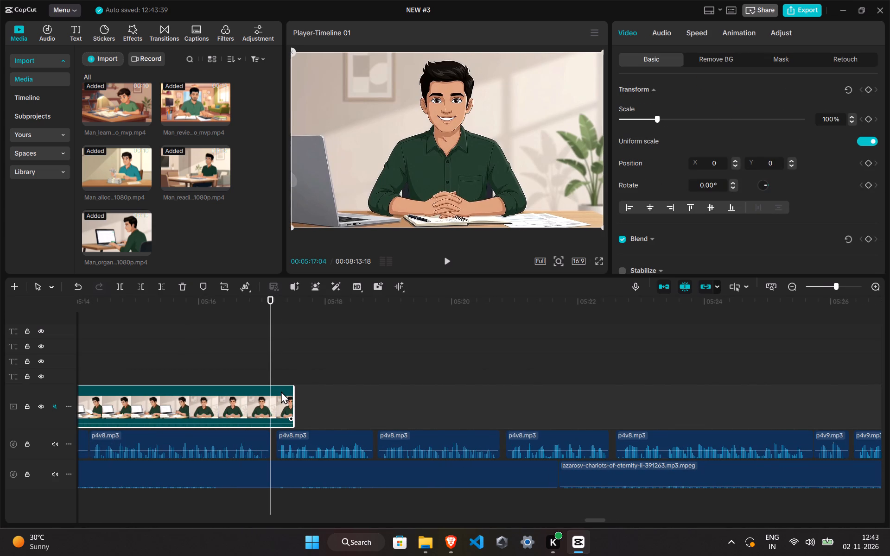
pyautogui.click(293, 354)
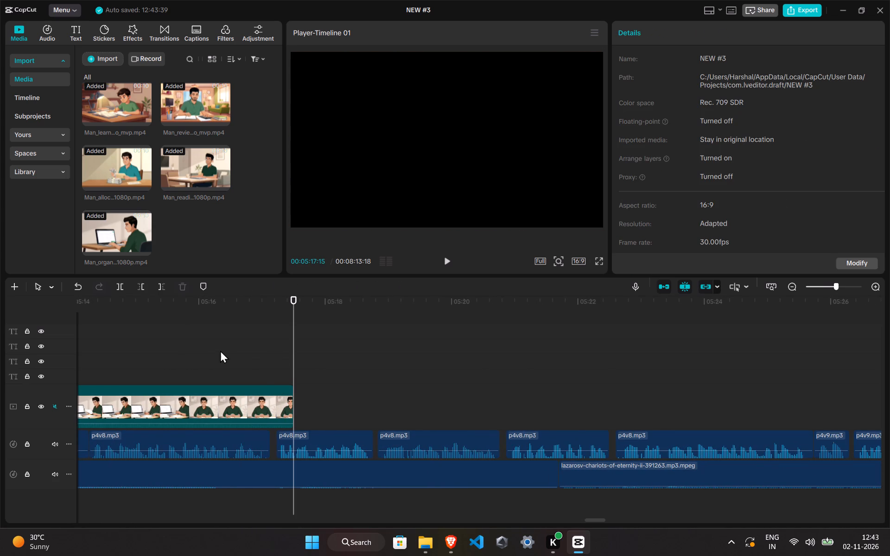
pyautogui.click(263, 380)
pyautogui.keyDown('ctrl'); pyautogui.scroll(12, 285, 416); pyautogui.keyUp('ctrl')
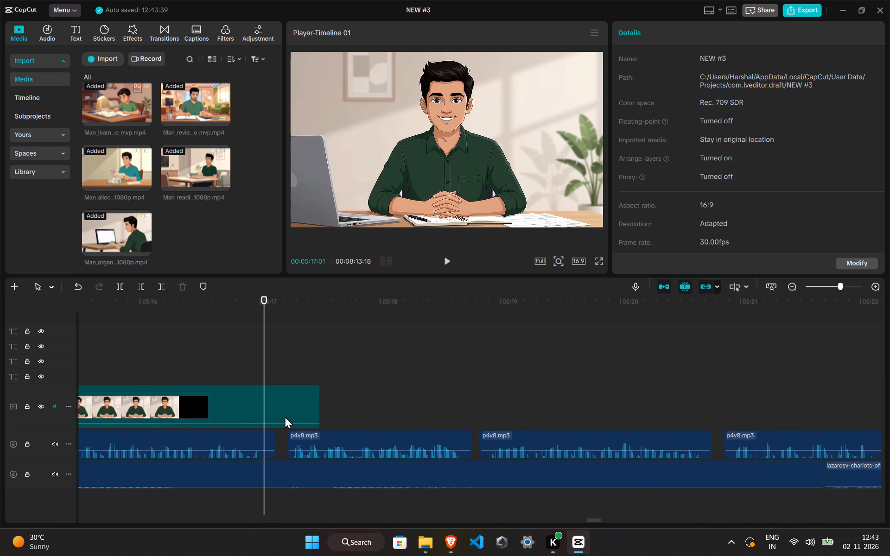
# Enable Smooth slow-mo with Frame blending on the slowed Man_organizing_financial_documents clip.
pyautogui.keyDown('ctrl'); pyautogui.click(285, 416); pyautogui.keyUp('ctrl')
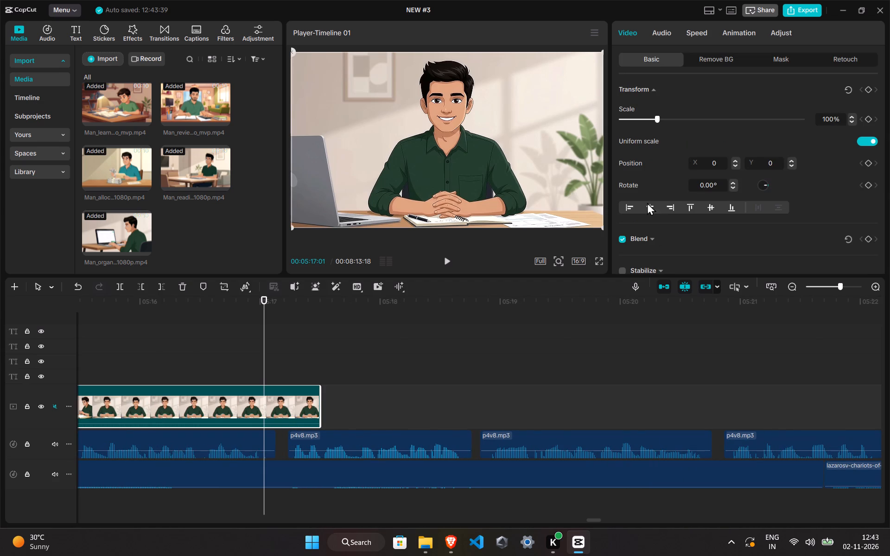
pyautogui.click(686, 34)
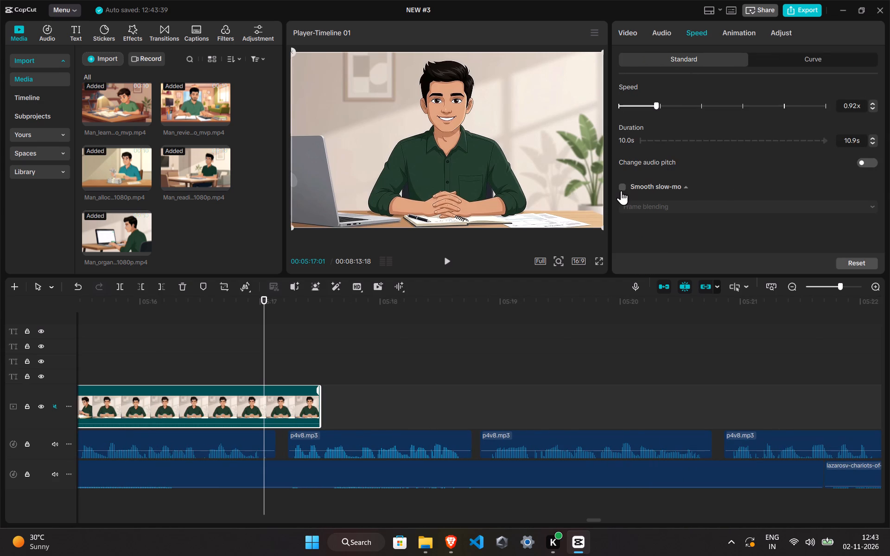
pyautogui.click(621, 187)
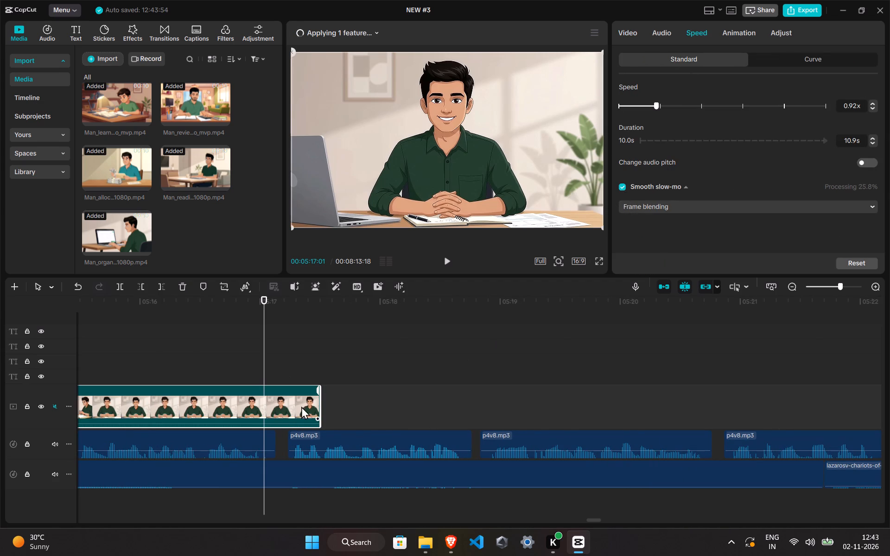
# Apply the 0.5 s Fade Out exit animation to the Man_organizing_financial_documents clip.
pyautogui.click(727, 38)
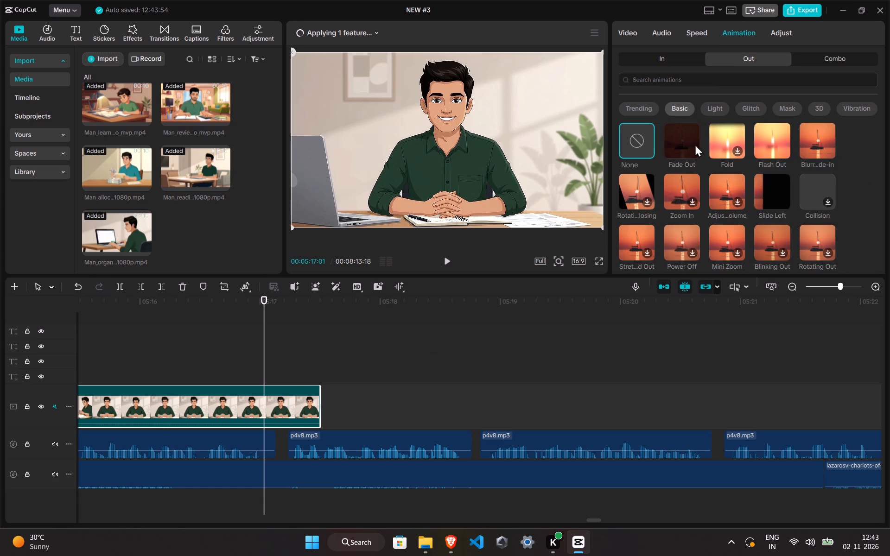
pyautogui.click(695, 144)
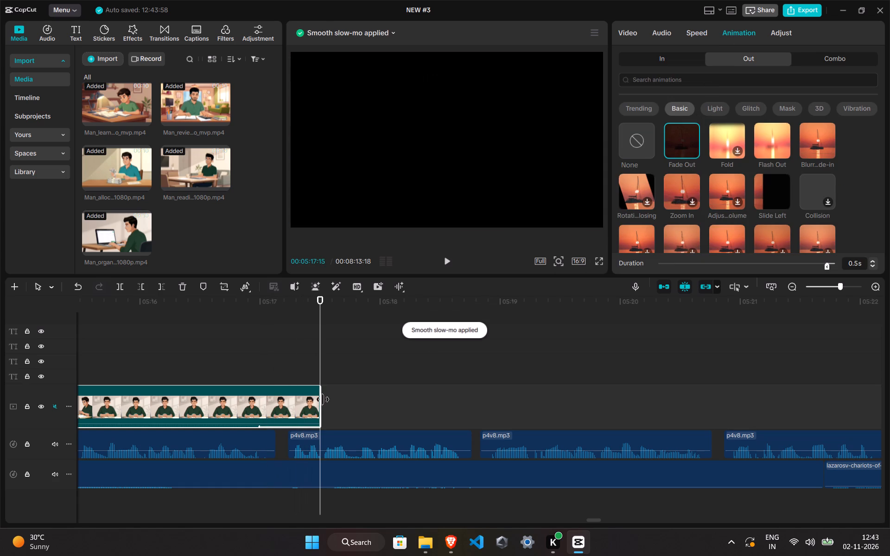
# Trim the clip's end back to about 00:05:17:12, just after the next p4v8 narration segment starts, and play back the ending.
pyautogui.moveTo(323, 408); pyautogui.dragTo(310, 410)
pyautogui.click(200, 358)
pyautogui.press('space')
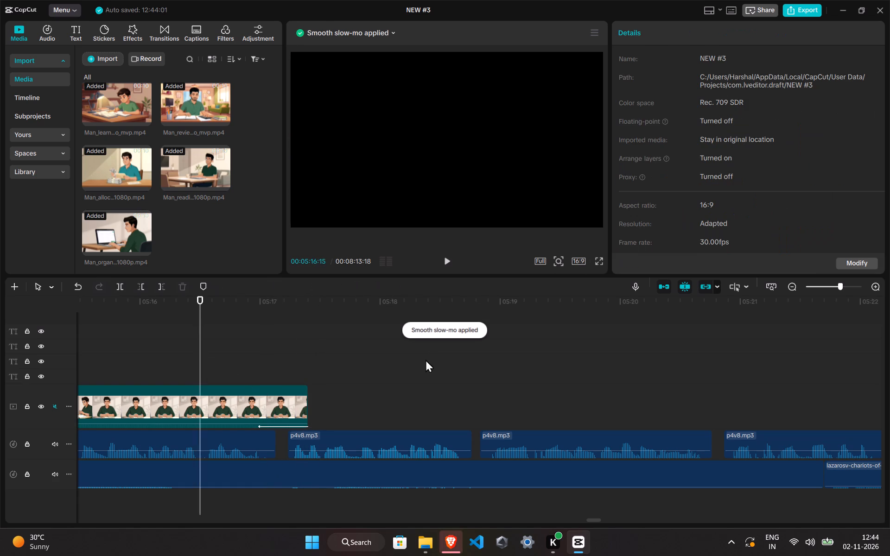
pyautogui.scroll(-5, 417, 369)
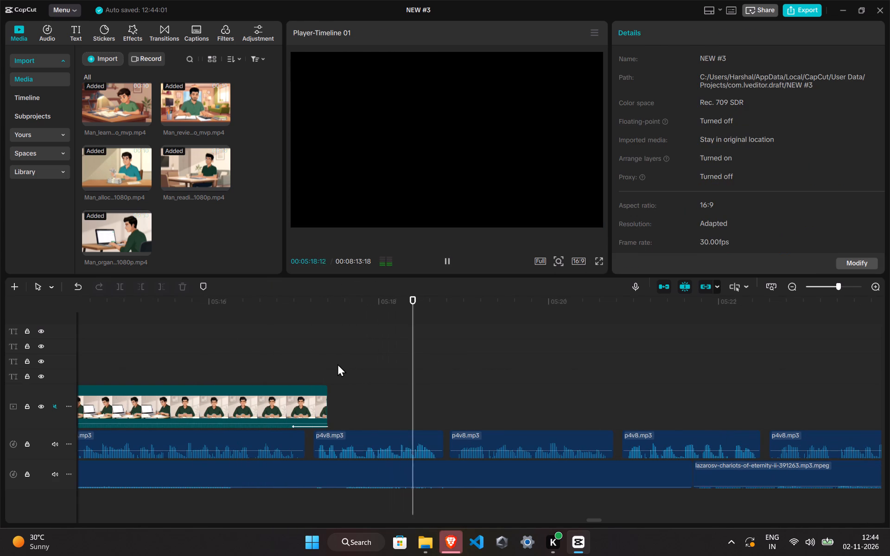
pyautogui.click(327, 363)
pyautogui.scroll(-5, 344, 388)
# Switch to the browser and save Man_managing_personal_finances_4acce6a4_1080p.mp4 in the CLIPS folder.
pyautogui.click(452, 550)
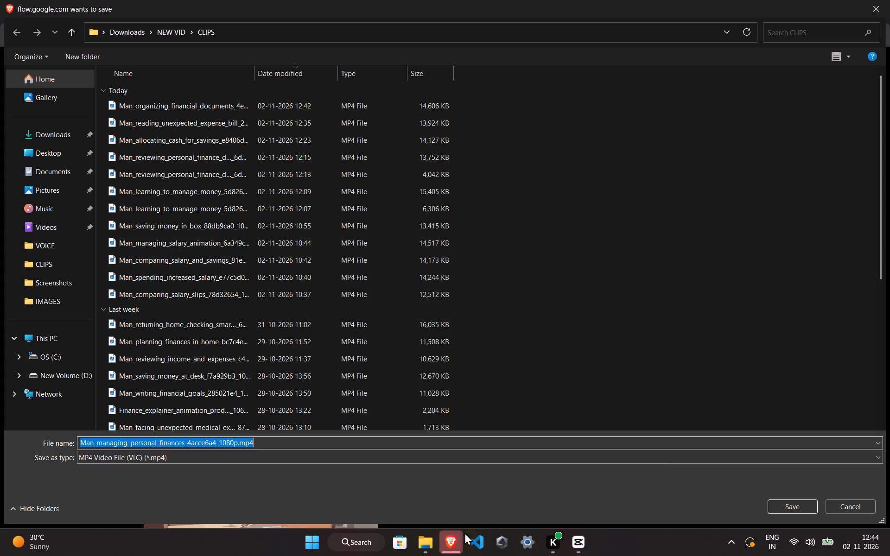
pyautogui.click(783, 501)
# Load the newly saved Man_managing_personal_finances clip into geminiwatermarkremover.io to have its watermark removed.
pyautogui.click(407, 0)
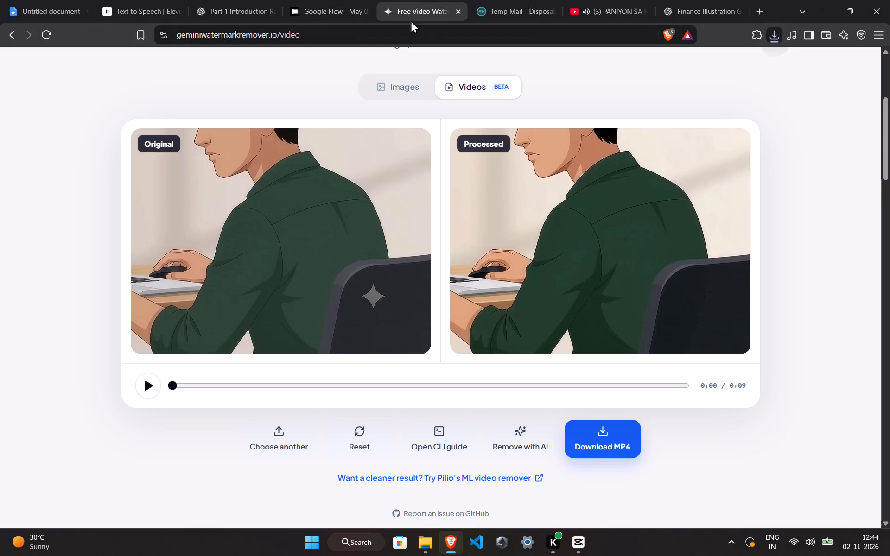
pyautogui.moveTo(322, 425); pyautogui.dragTo(310, 425)
pyautogui.click(305, 424)
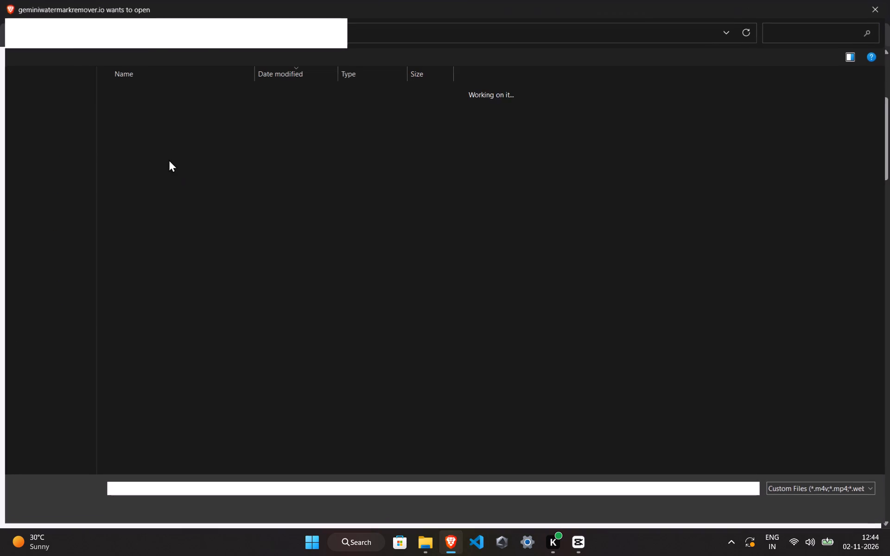
pyautogui.click(148, 110)
pyautogui.click(788, 512)
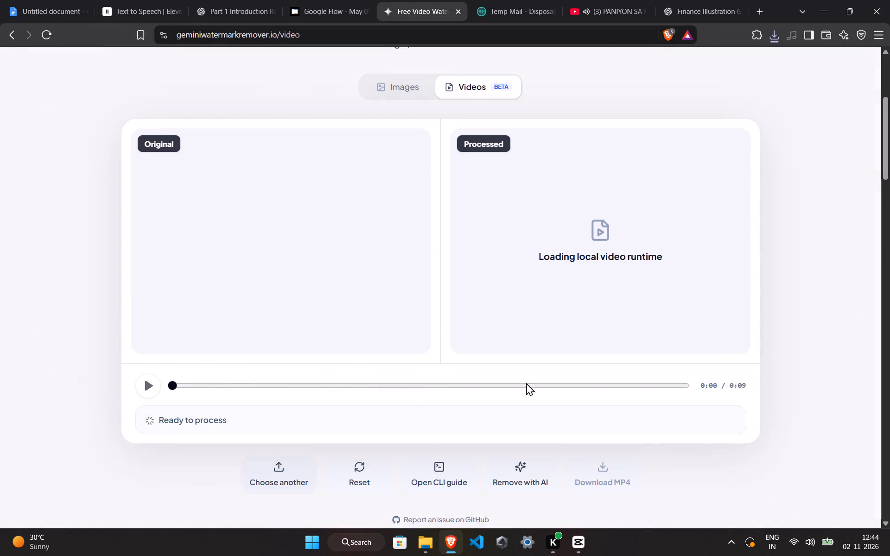
pyautogui.click(590, 228)
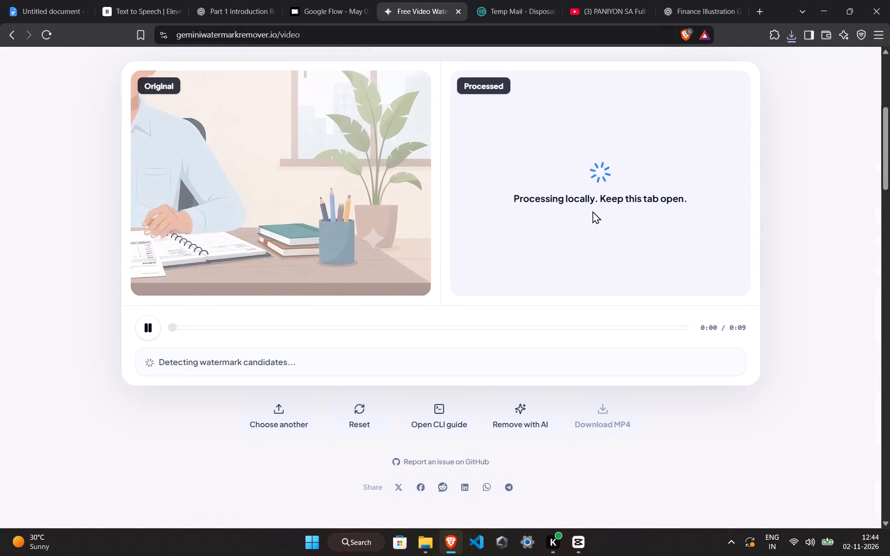
# Start the song Be Intehaan from Race 2 on the open YouTube page.
pyautogui.moveTo(634, 0); pyautogui.dragTo(611, 0)
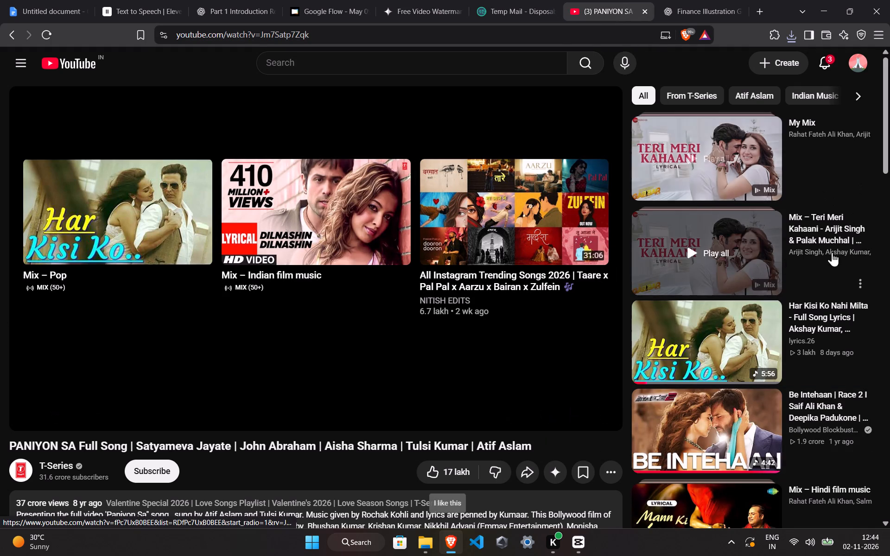
pyautogui.click(737, 422)
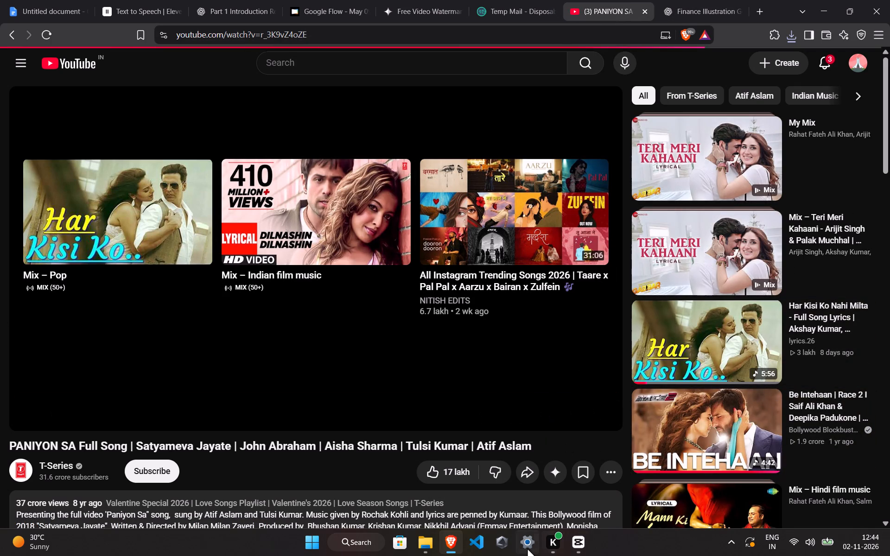
# Check the watermark remover's processing of the Man_managing_personal_finances clip, and go back to the YouTube video.
pyautogui.click(577, 545)
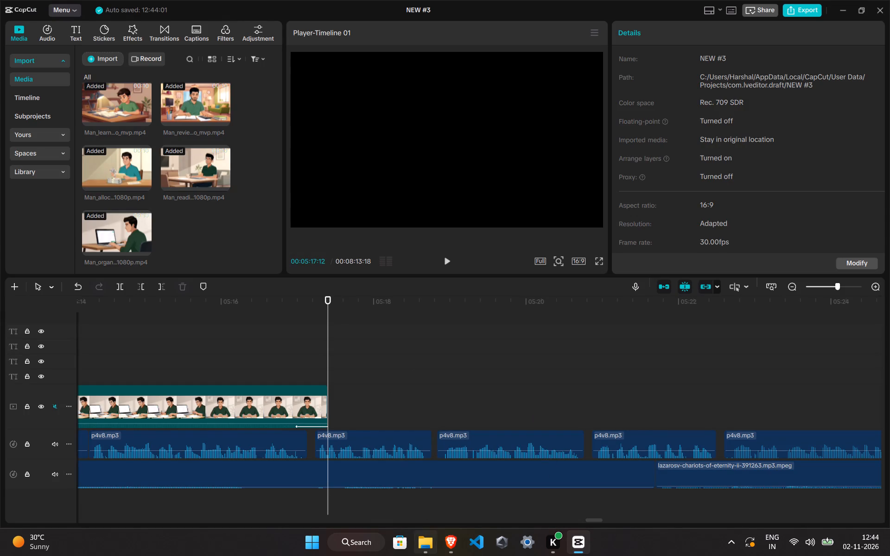
pyautogui.click(449, 555)
pyautogui.click(397, 0)
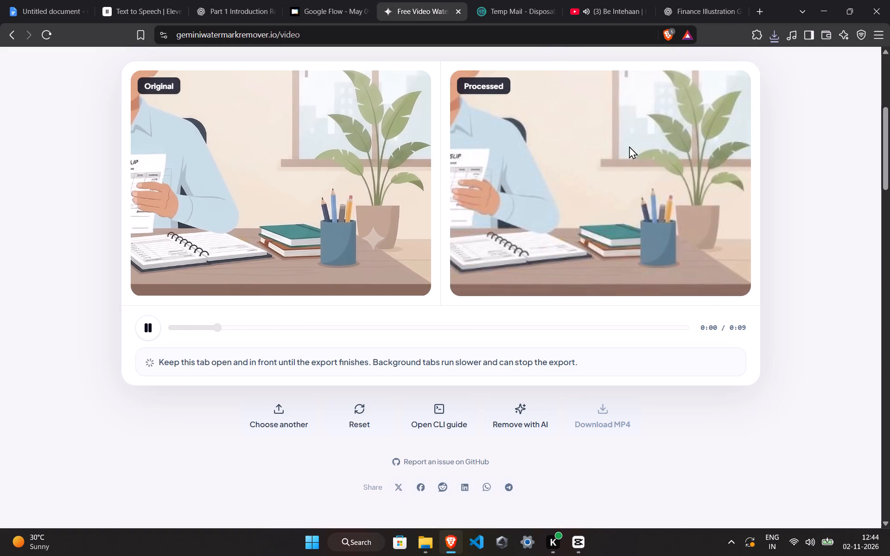
pyautogui.click(592, 8)
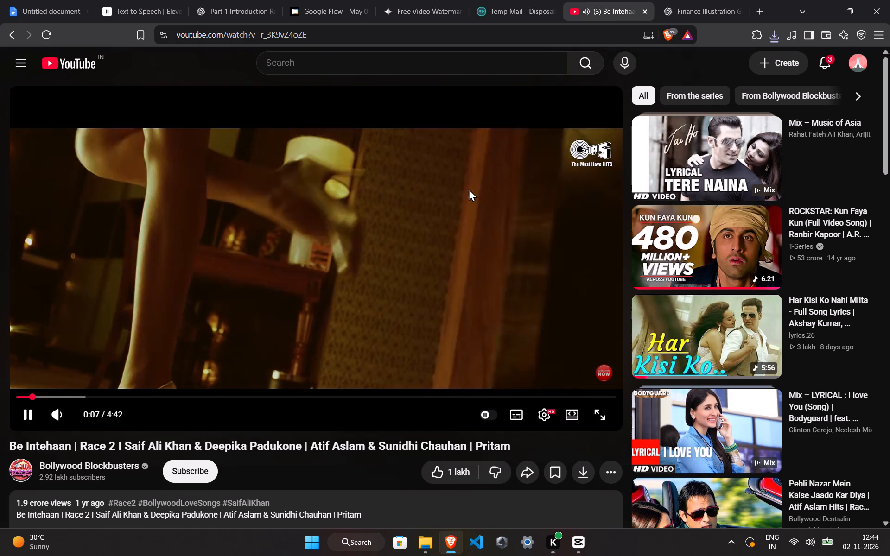